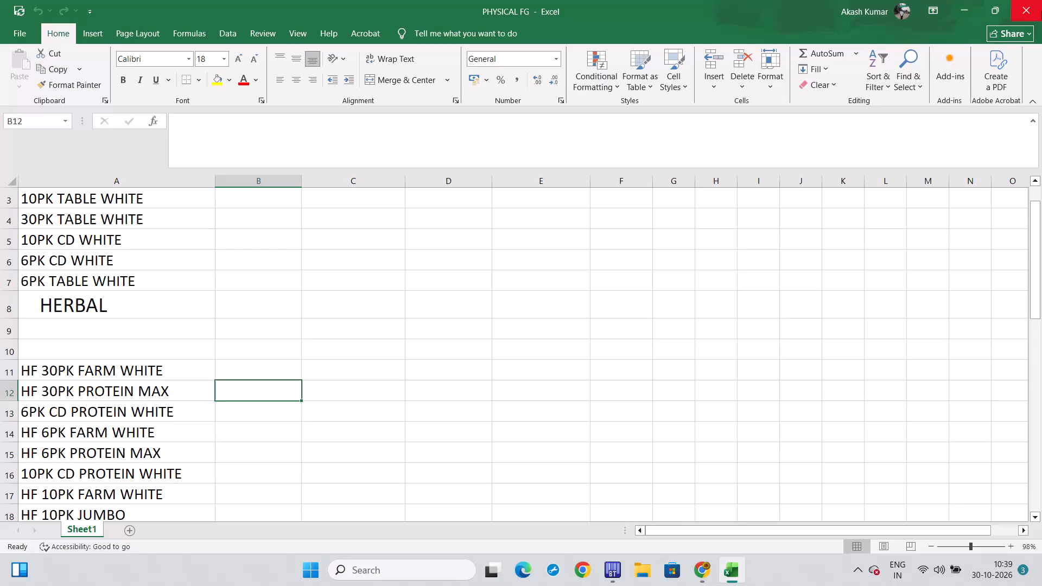
Switch to BarTender and replace the ORANGE YOLK line on the BOX LABEL NEW1 label with PROTEIN MAX.
key("super+d")
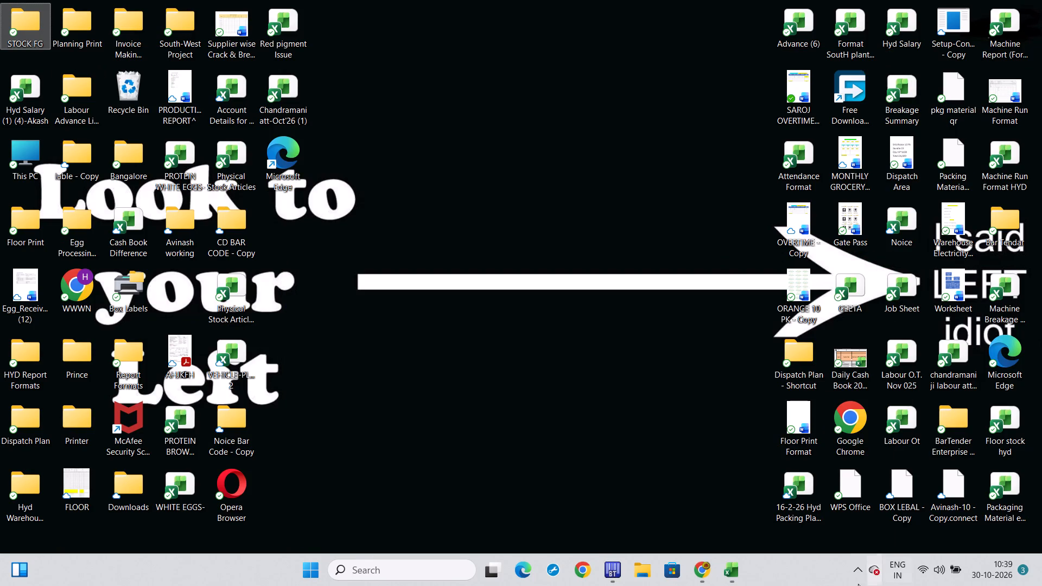
left_click(613, 560)
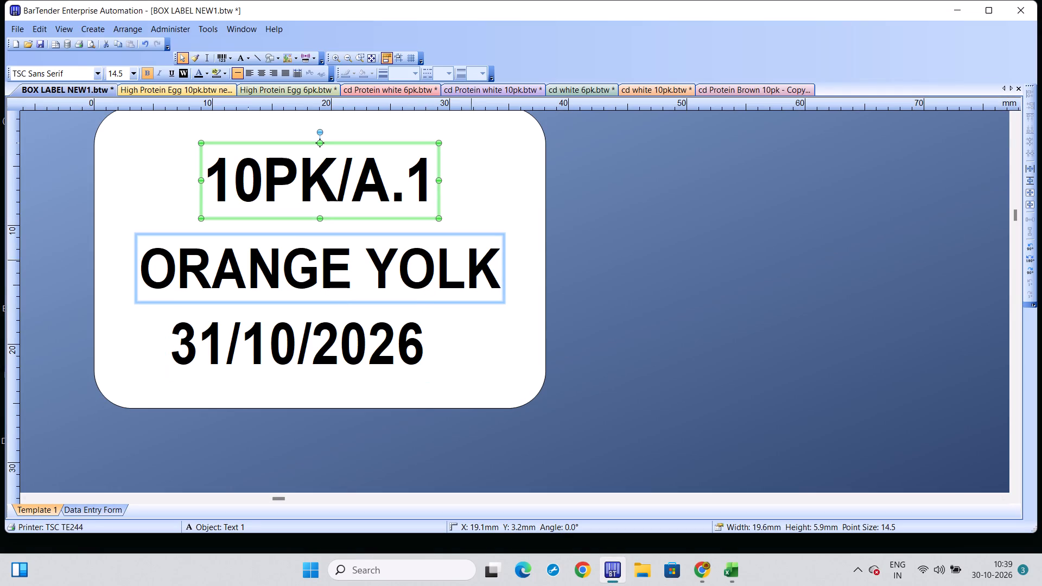
left_click(499, 272)
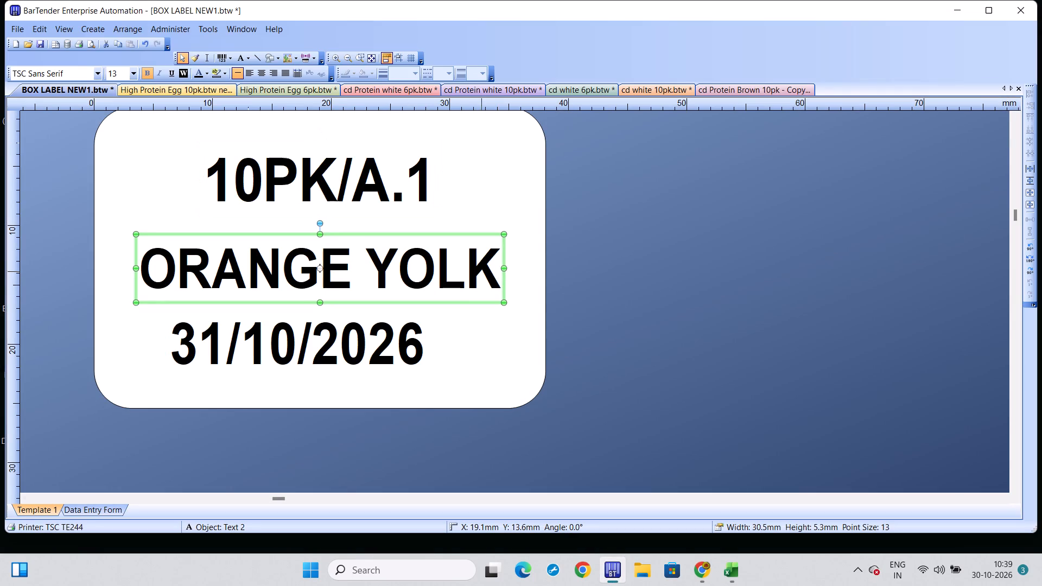
left_click(481, 271)
left_click(486, 259)
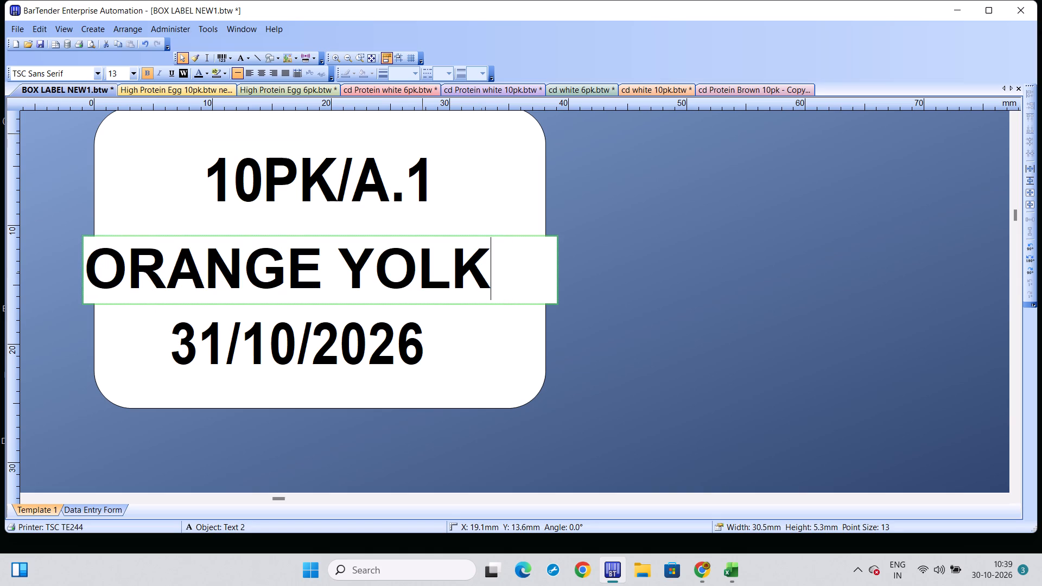
key("BackSpace")
key("BackSpace")
key("BackSpace")
key("BackSpace")
key("BackSpace")
key("BackSpace")
key("BackSpace")
key("BackSpace")
key("BackSpace")
key("BackSpace")
key("BackSpace")
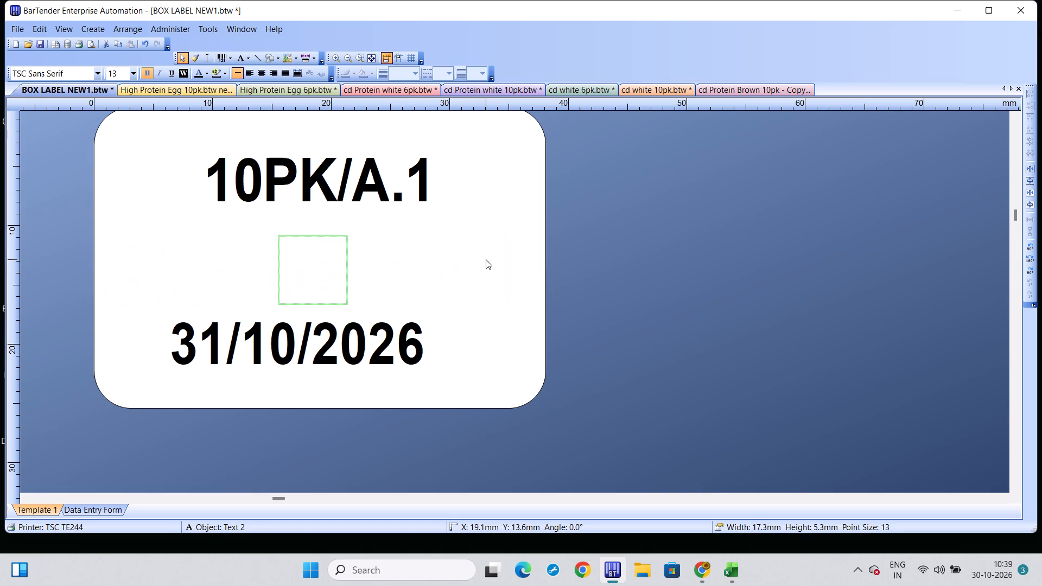
key("p")
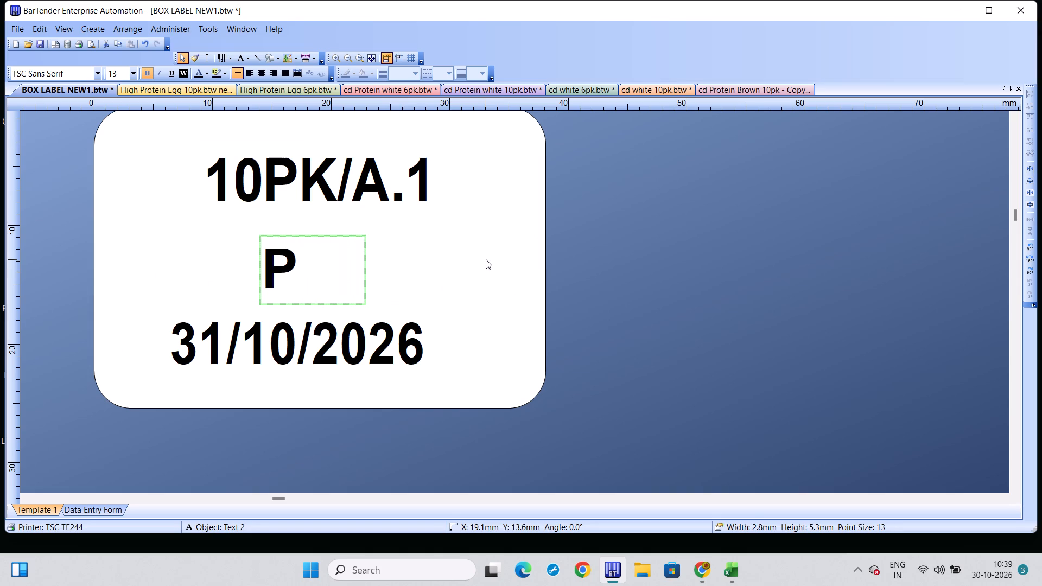
key("r")
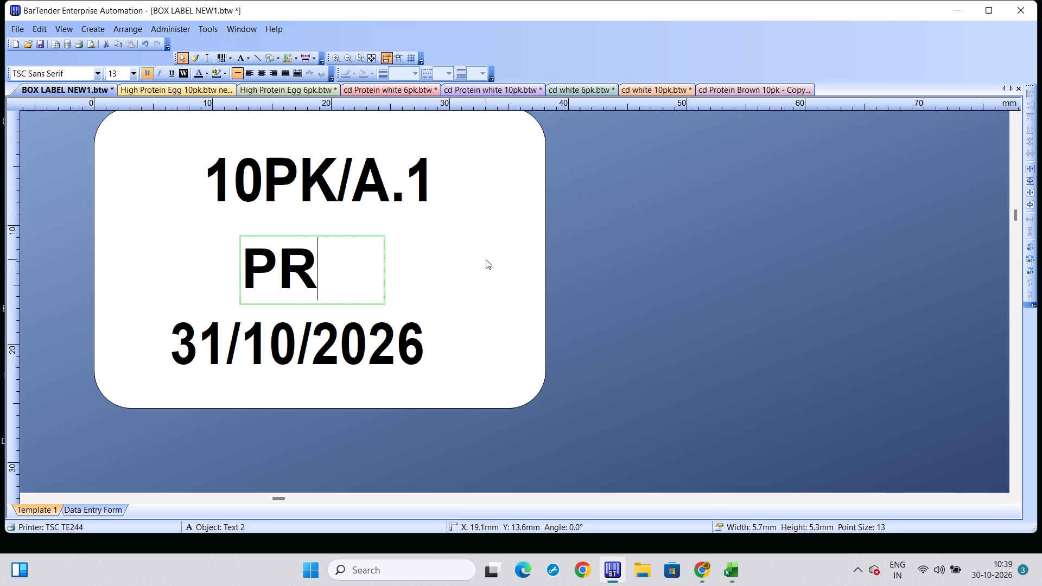
key("o")
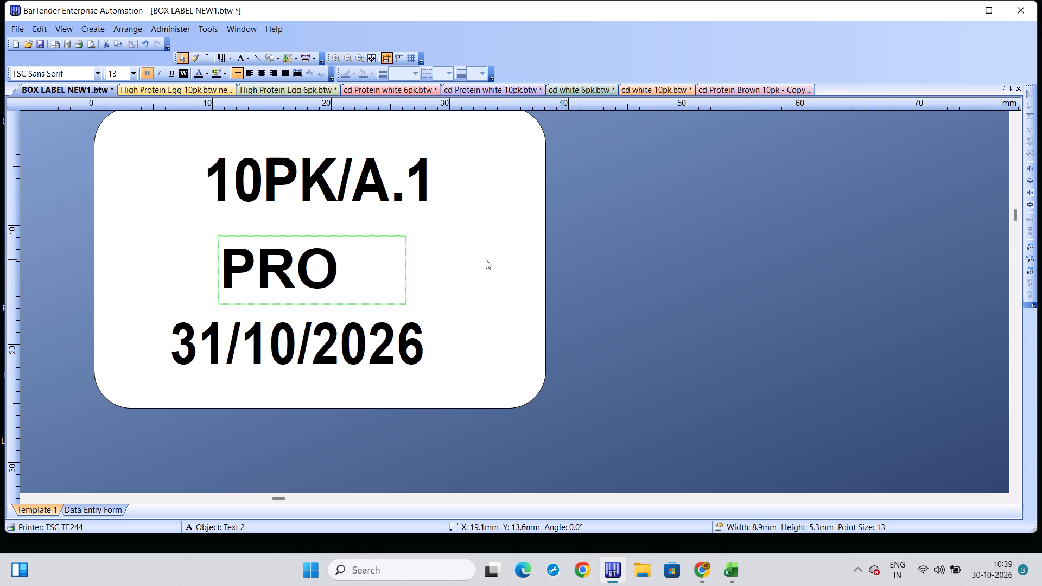
type("TE")
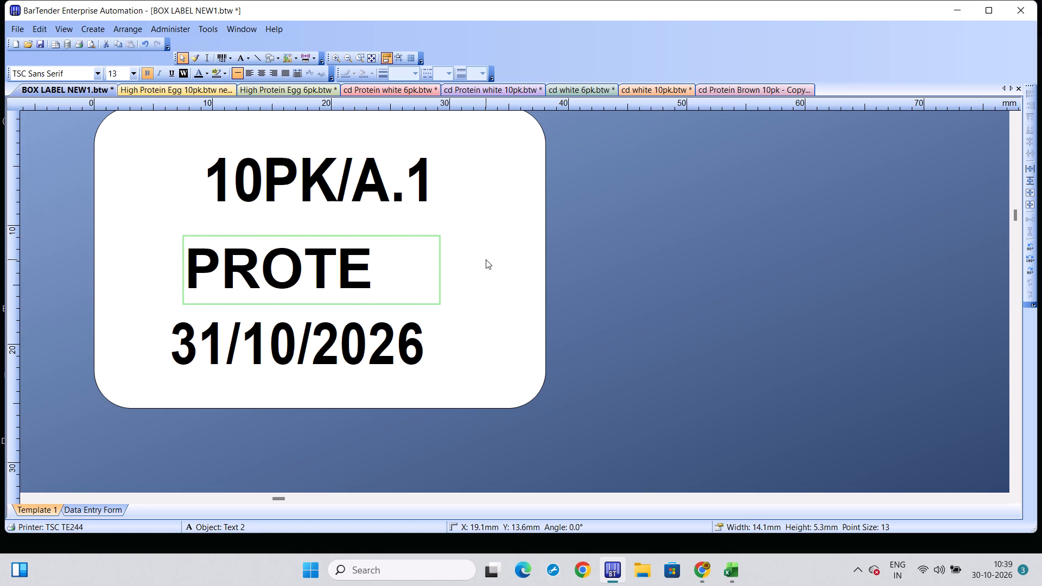
type("IN")
key("space")
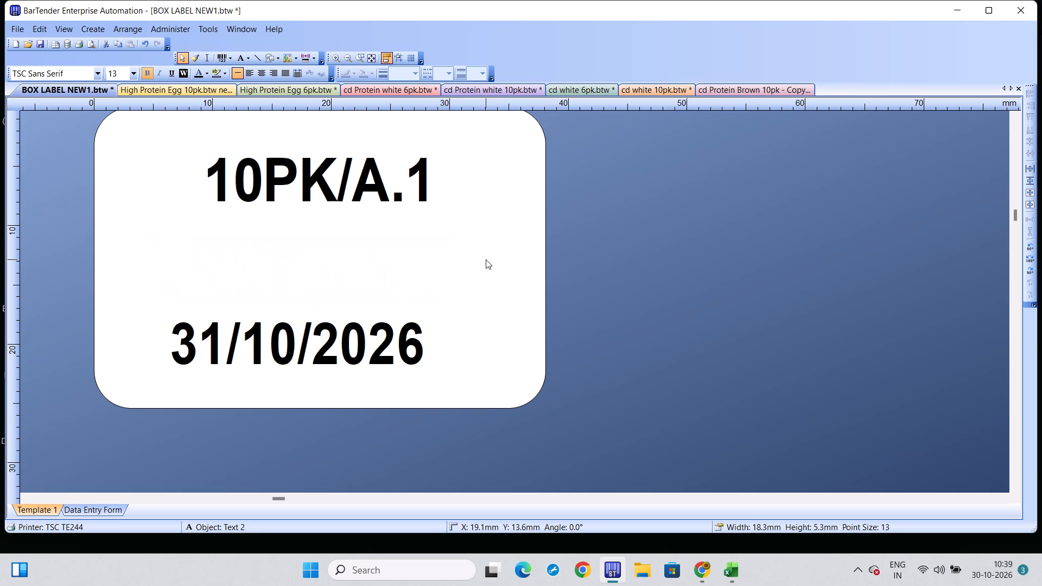
type("MAX")
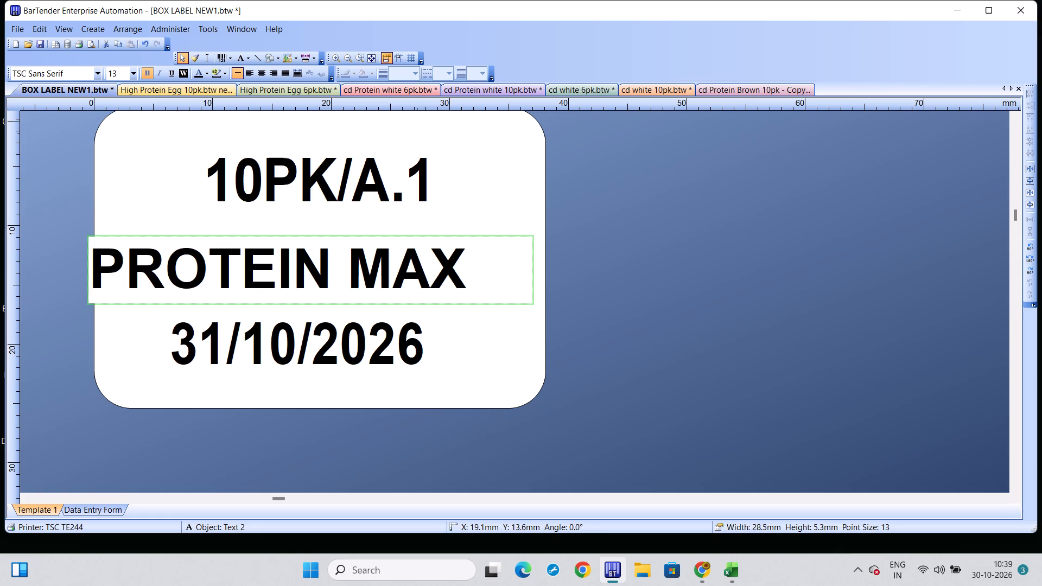
Insert a leading space before PROTEIN MAX in the label's middle line.
left_click(93, 261)
key("space")
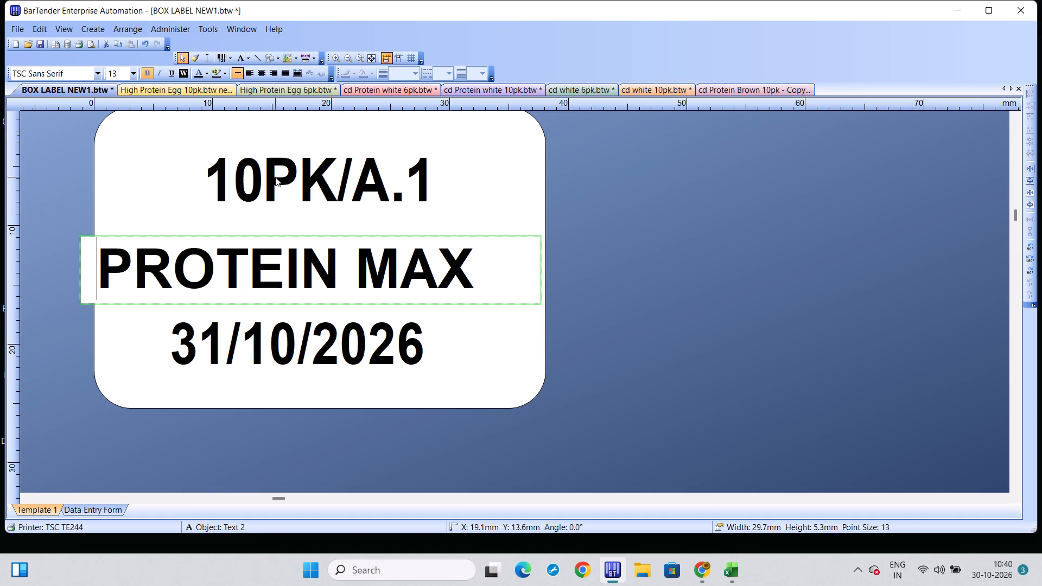
Change the pack size in the label's top line to 6, so the line reads 6PK/A.1.
left_click(263, 170)
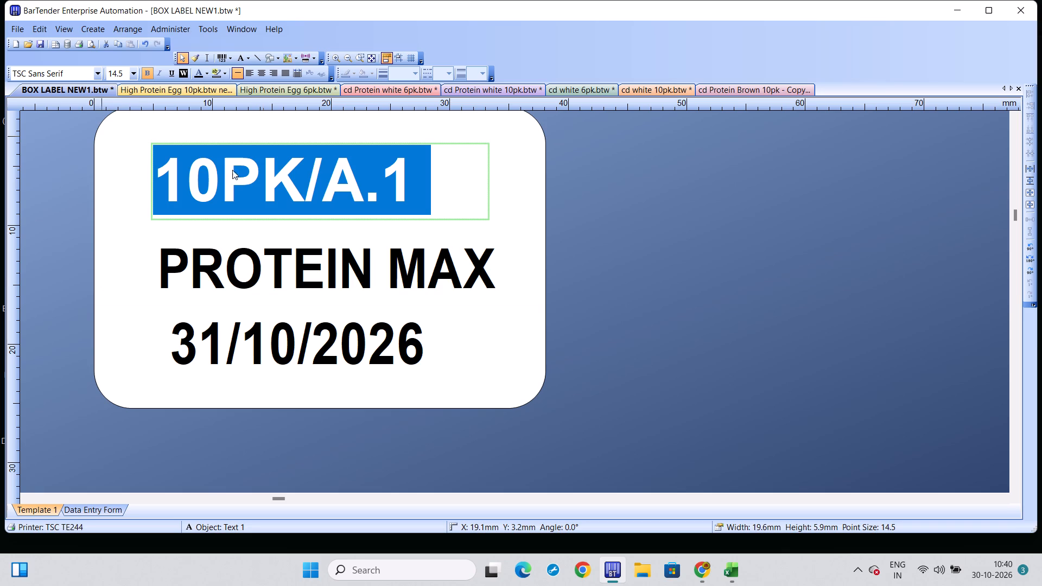
left_click(219, 170)
key("BackSpace")
key("BackSpace")
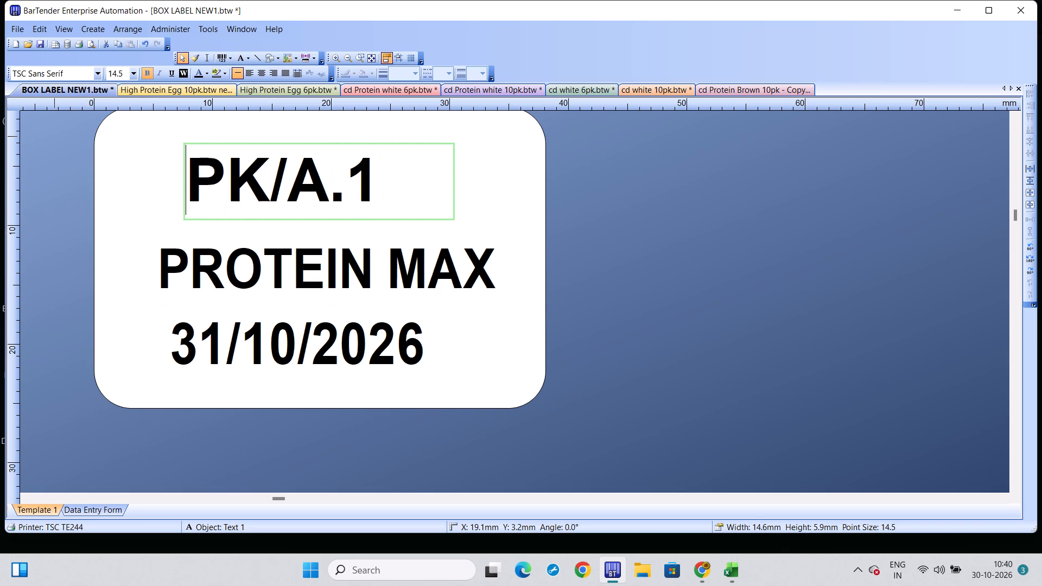
key("6")
Print 36 copies of the box label on the TSC TE244 printer.
key("ctrl+p")
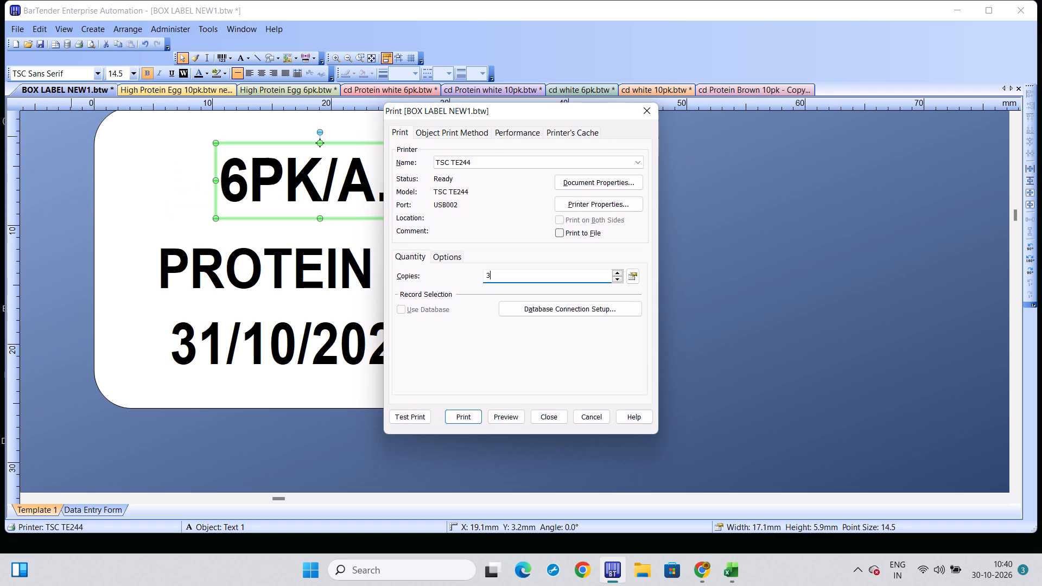
key("3")
key("6")
left_click(455, 412)
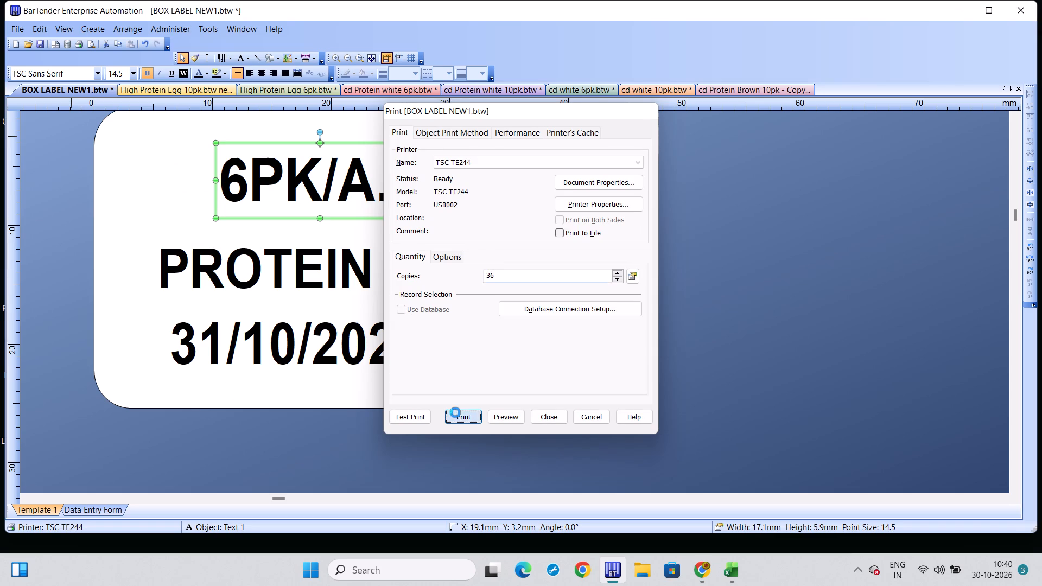
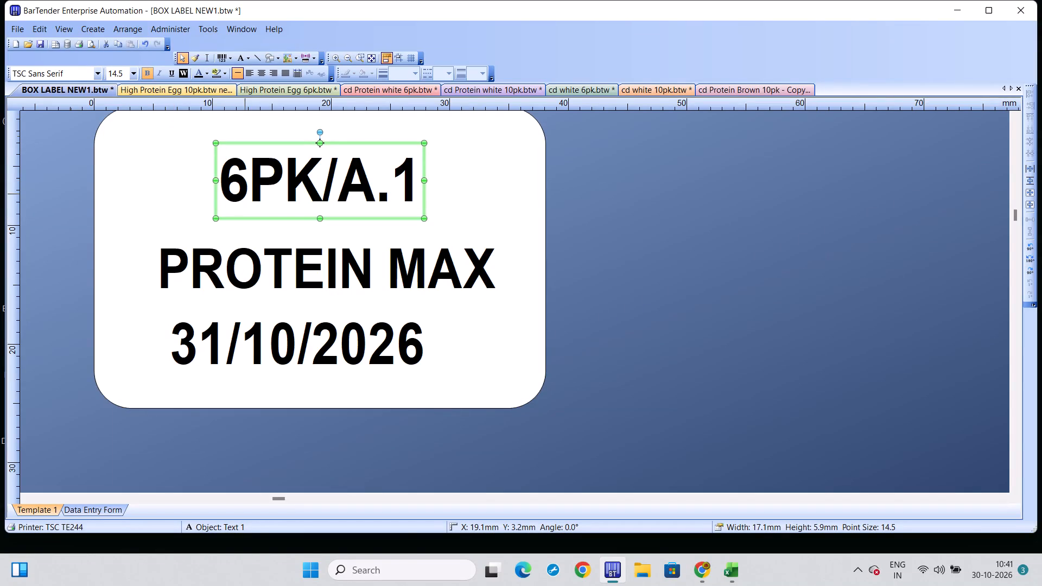
Change the pack size in the label's top line to 10, so the line reads 10PK/A.1.
left_click(245, 194)
left_click(200, 182)
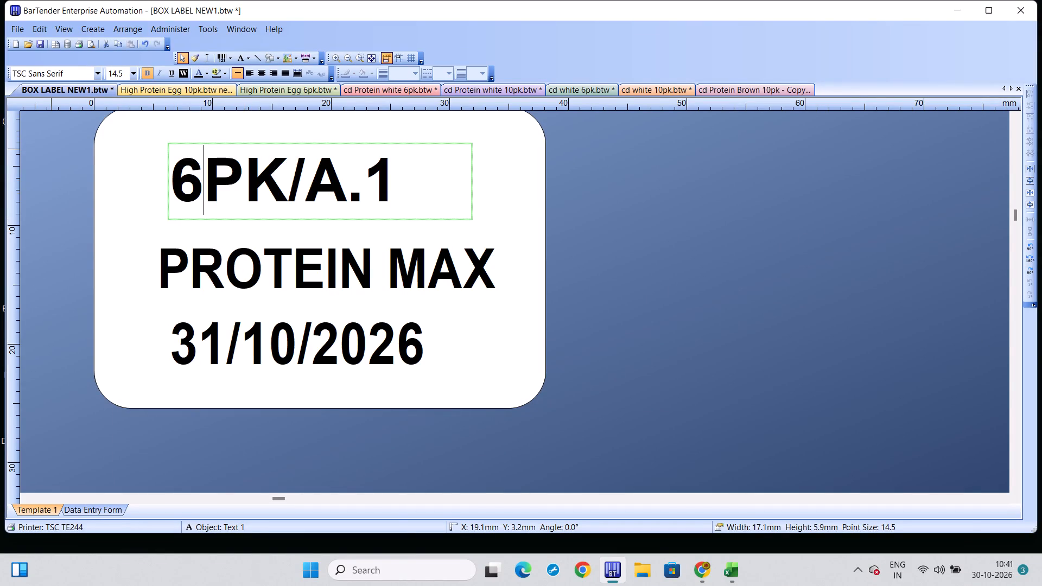
key("BackSpace")
type("10")
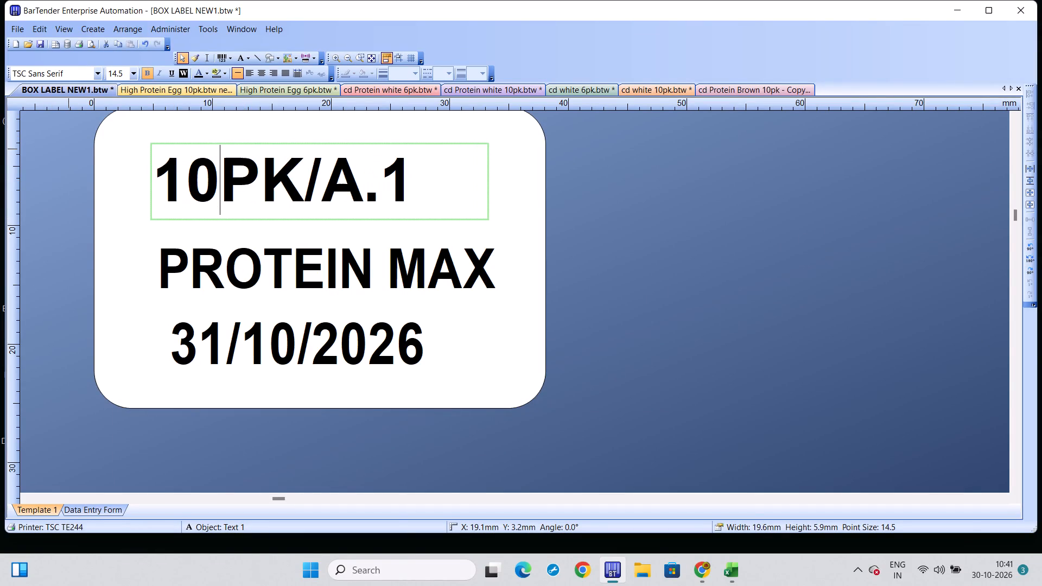
Print 190 copies of the 10PK box label on the TSC TE244 printer.
key("ctrl+p")
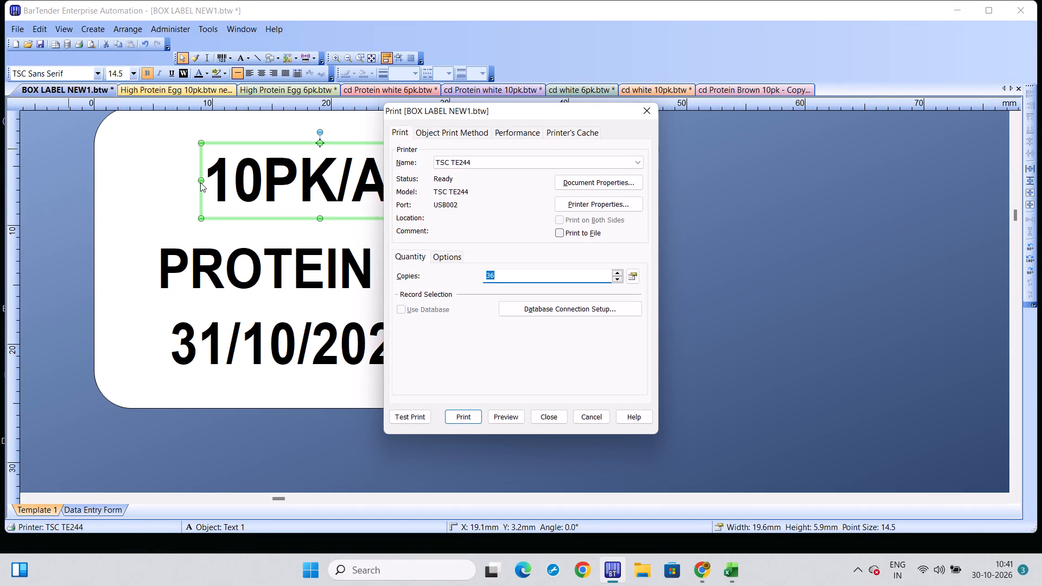
key("1")
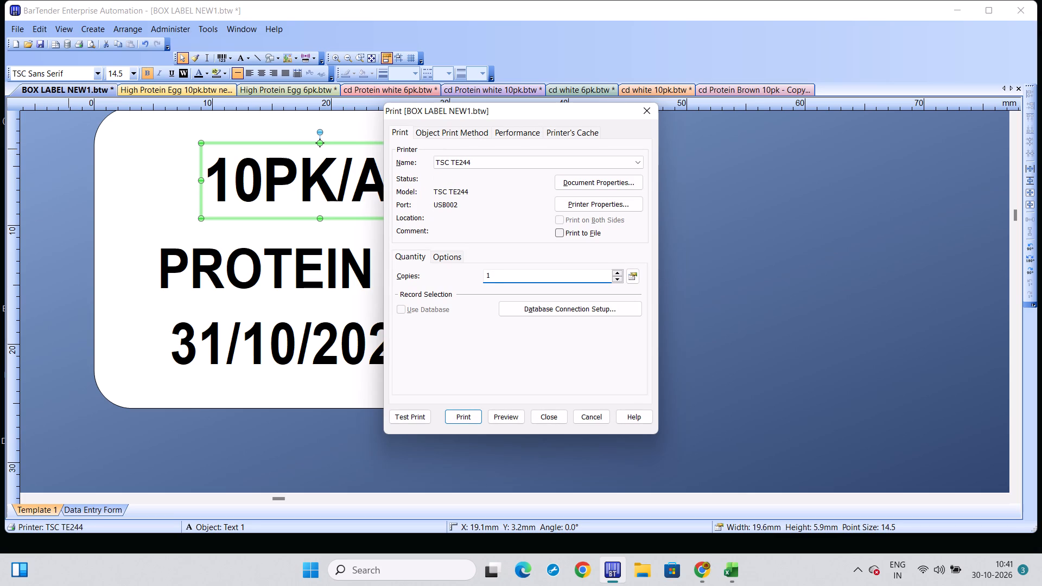
type("90")
left_click(466, 412)
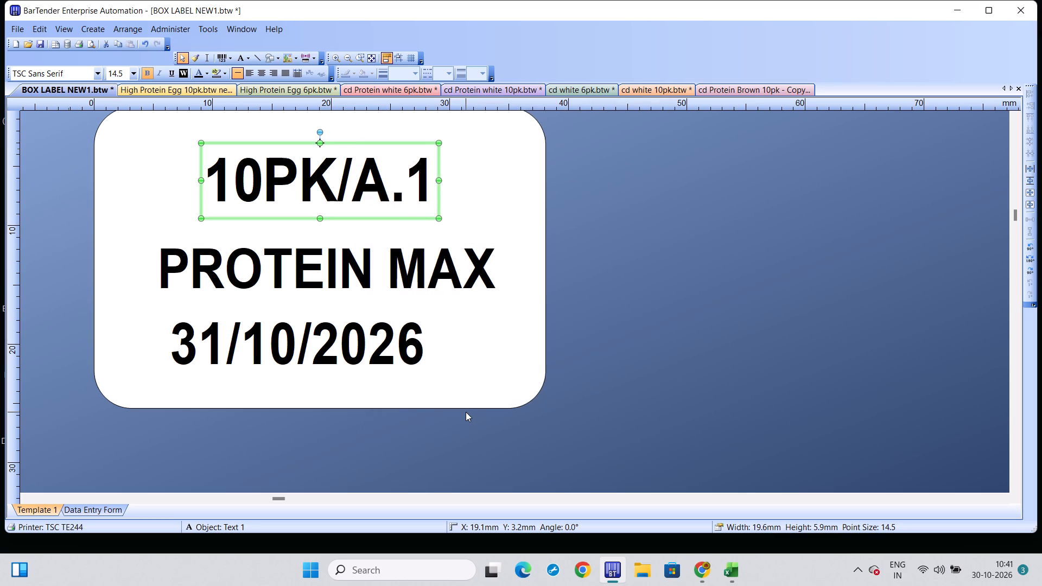
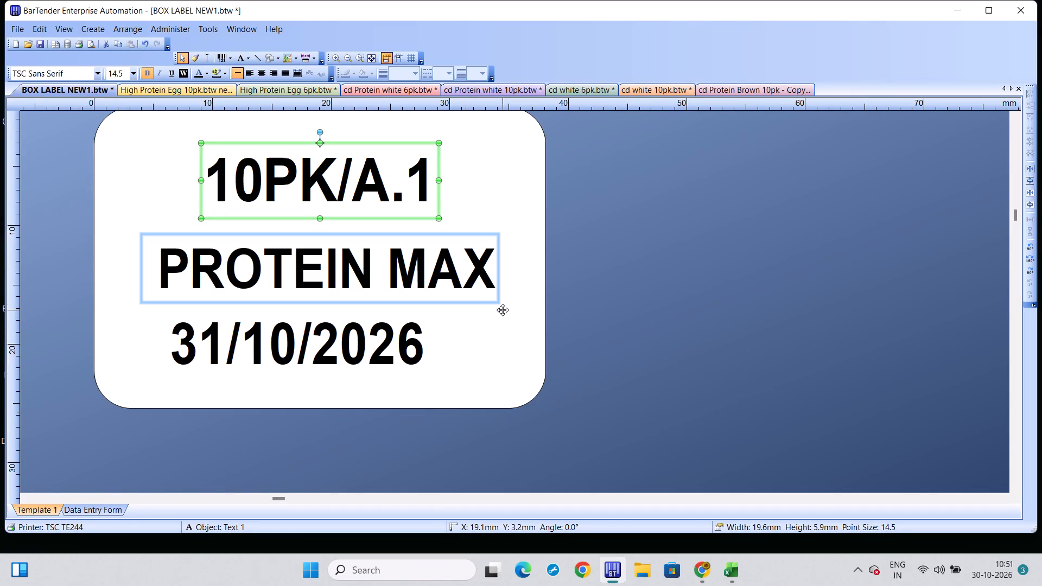
Replace the product name in the middle line of the box label with ORANGE YOLK.
left_click(487, 269)
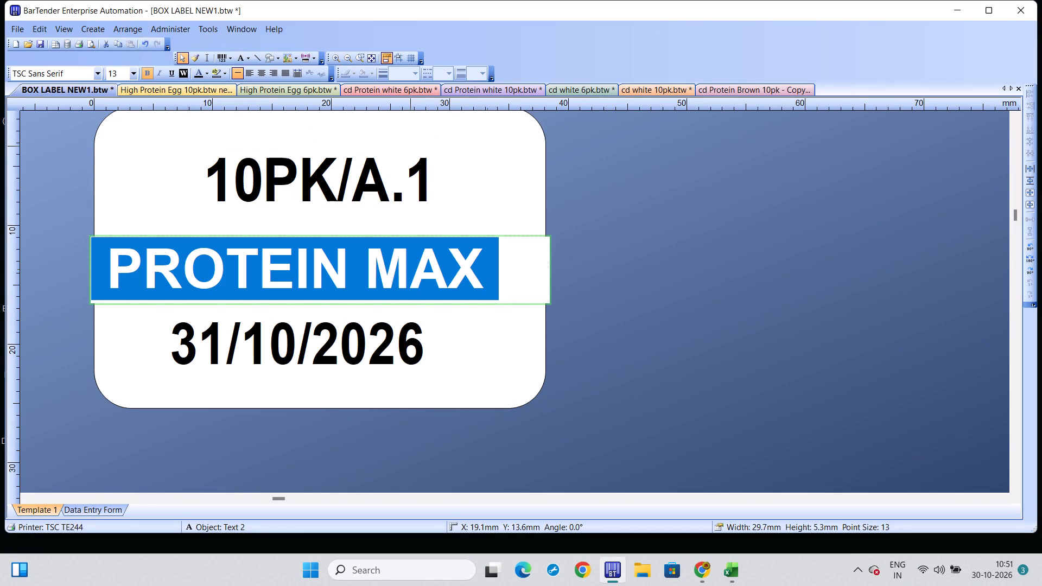
left_click(481, 272)
key("BackSpace")
key("BackSpace")
key("BackSpace")
key("BackSpace")
key("BackSpace")
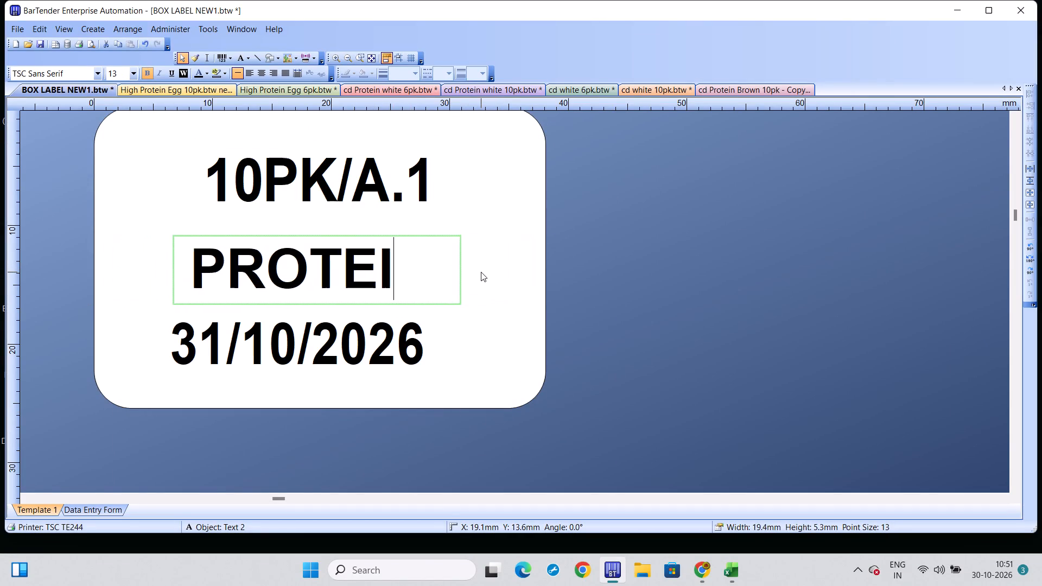
key("BackSpace")
key("BackSpace")
key("BackSpace")
key("BackSpace")
key("BackSpace")
key("BackSpace")
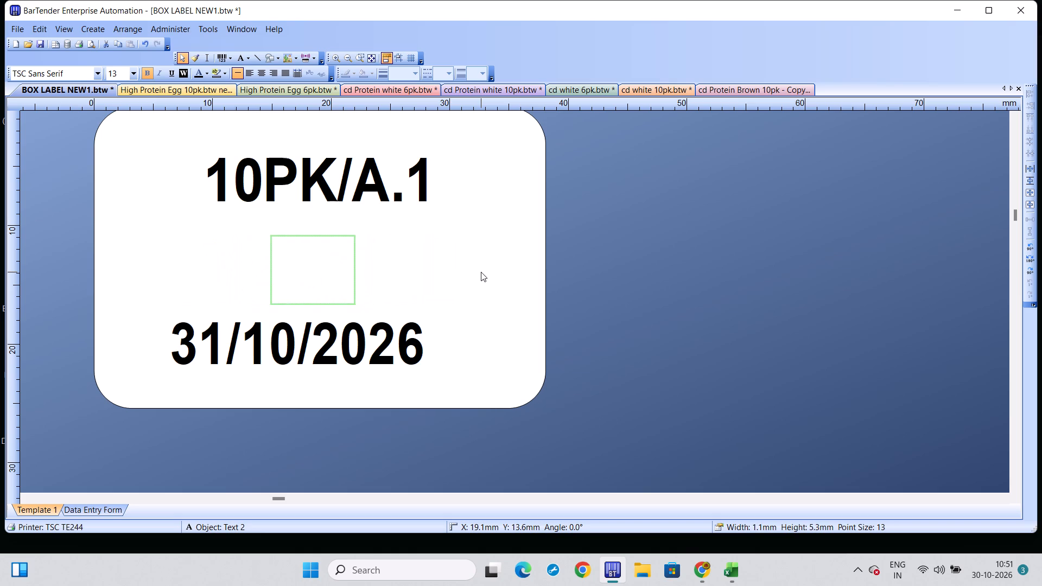
key("o")
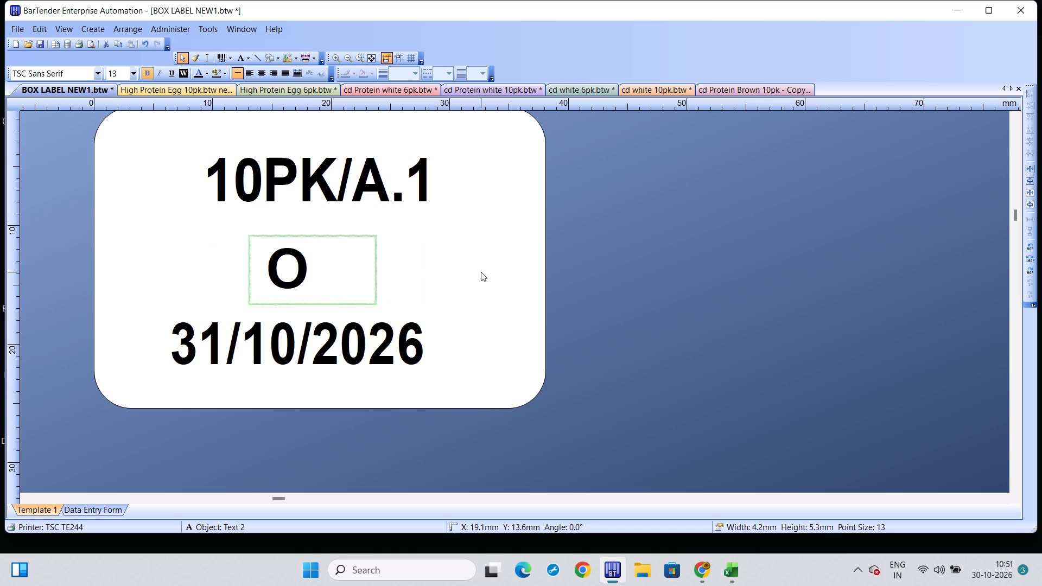
type("RA")
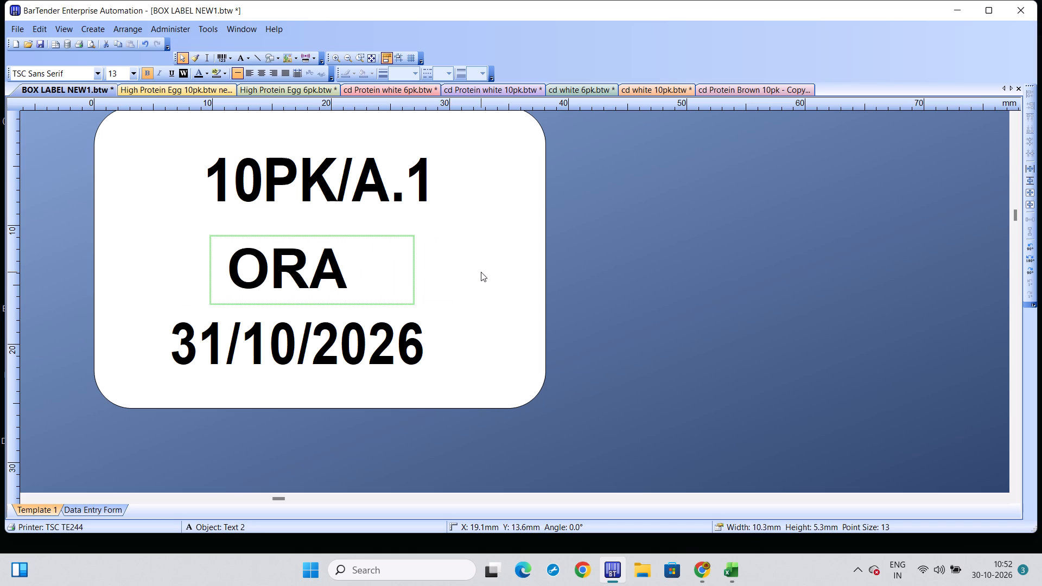
type("NG")
key("e")
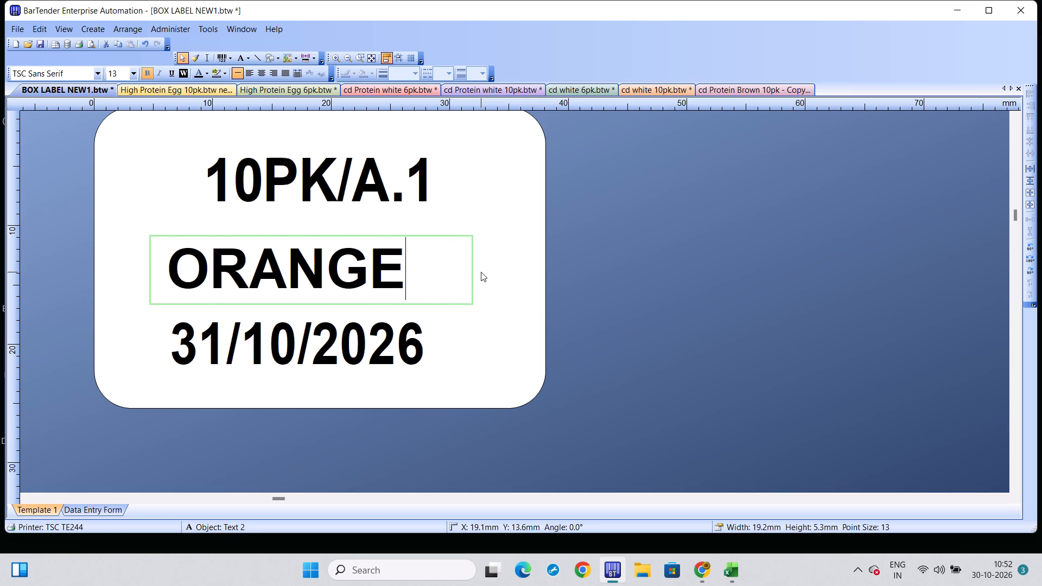
key("space")
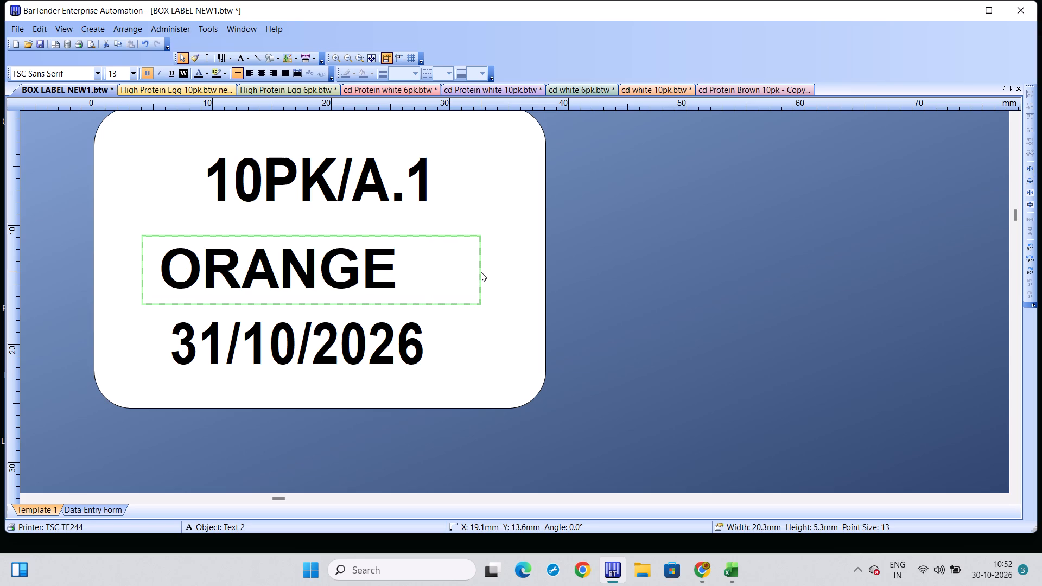
key("y")
type("OLK")
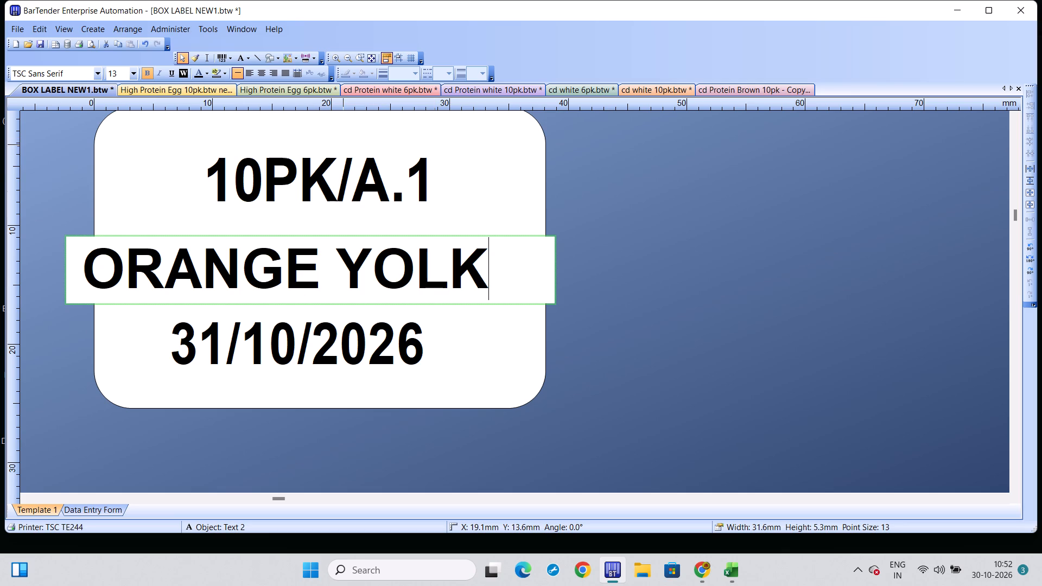
Print 20 copies of the 10PK ORANGE YOLK box label on the TSC TE244 printer.
key("ctrl+p")
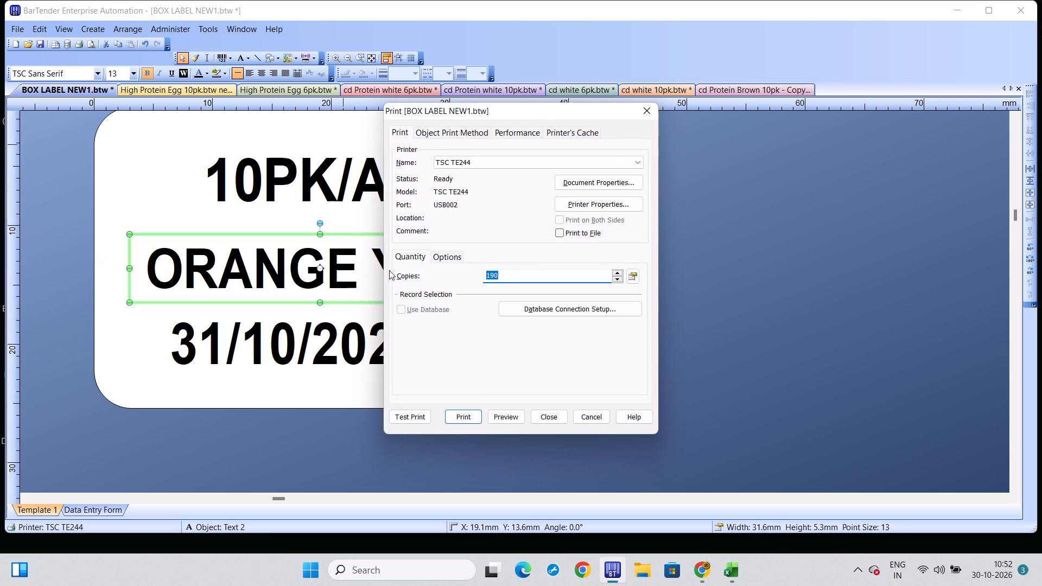
left_click(500, 279)
key("BackSpace")
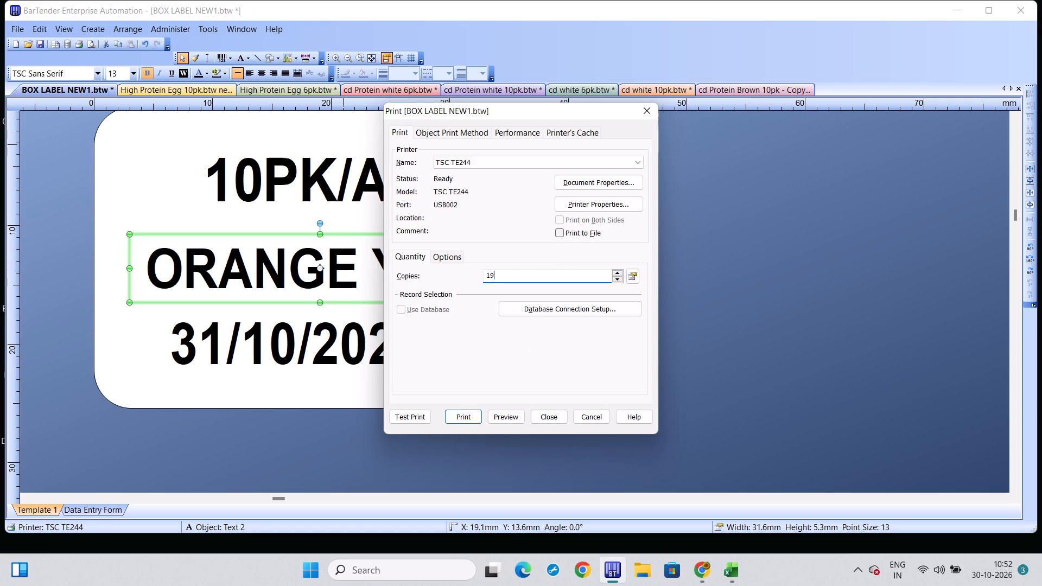
key("BackSpace")
key("BackSpace")
key("2")
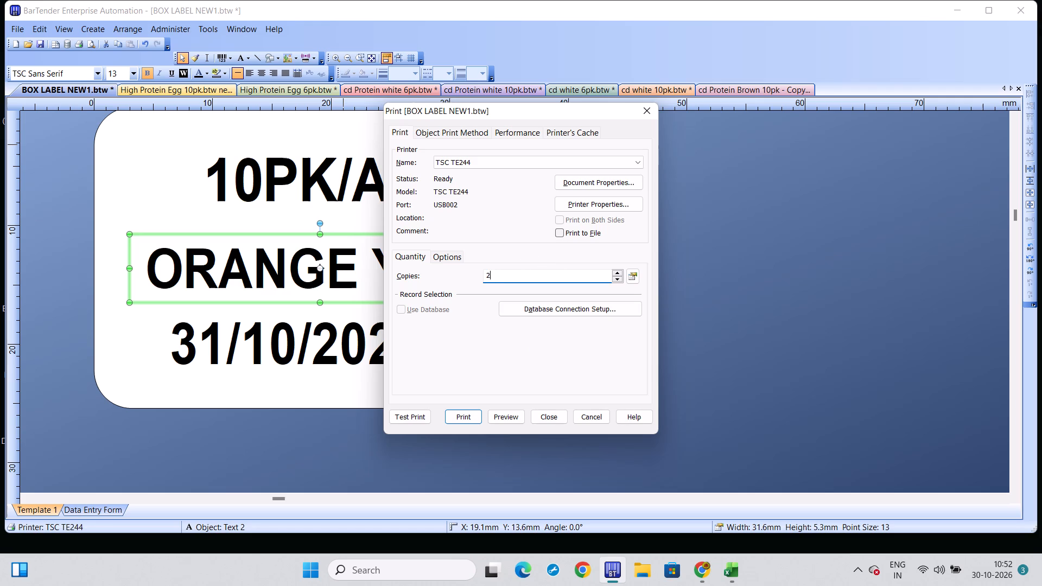
key("0")
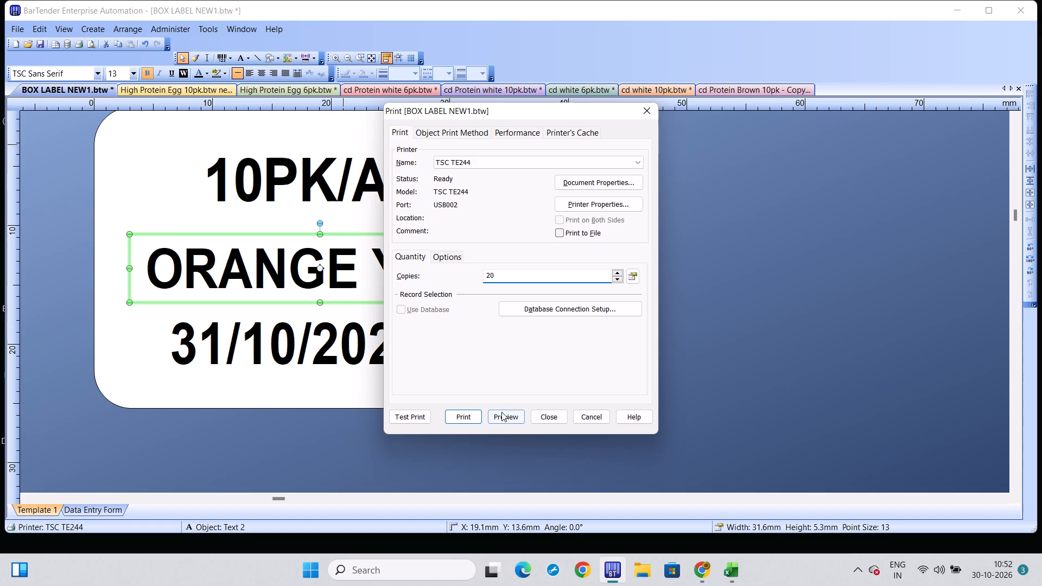
left_click(467, 421)
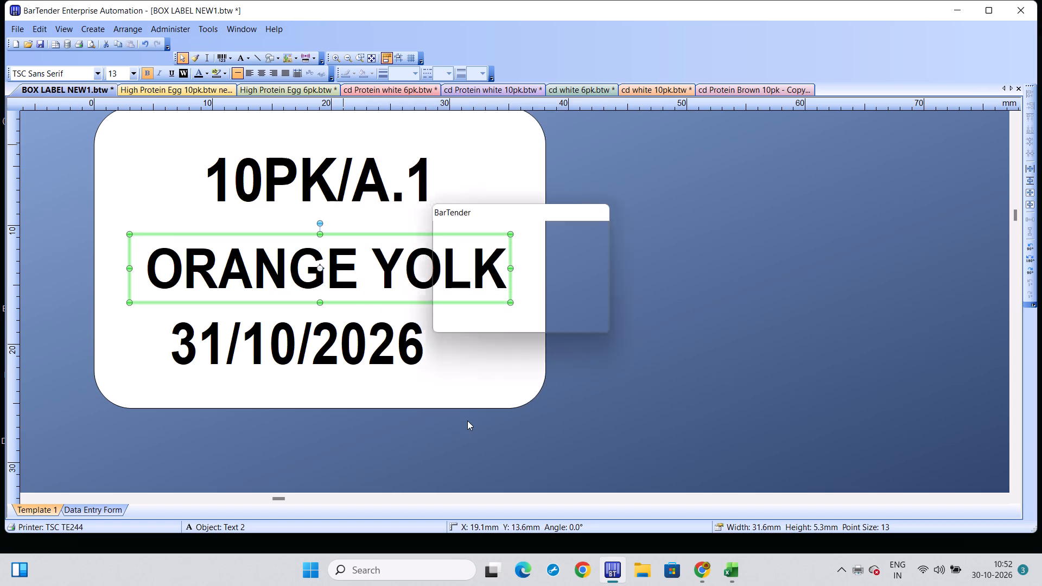
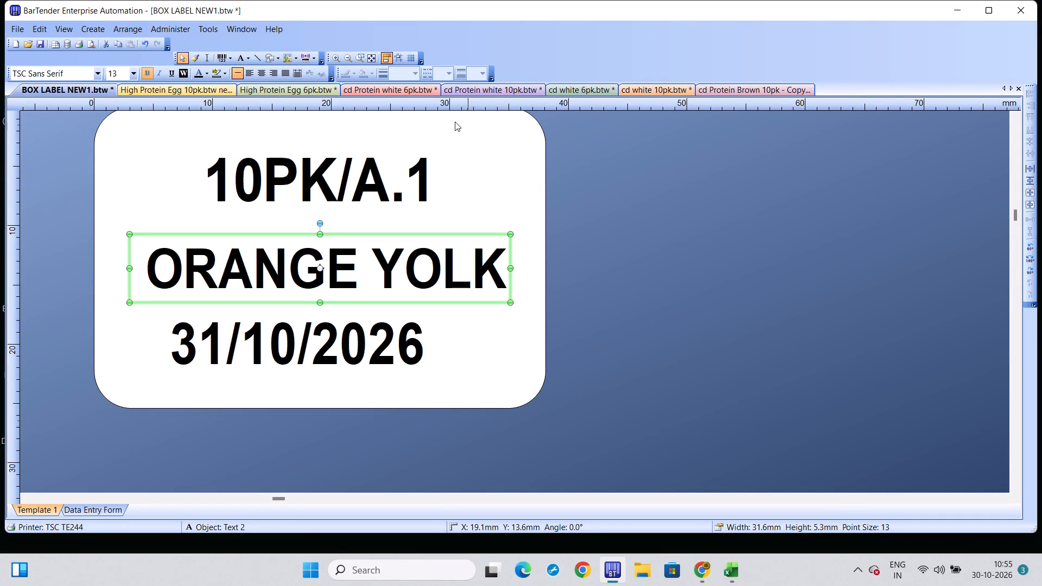
Print 2000 serial numbers of the High Protein Egg 6pk QR code label on the TSC TE244 printer.
left_click(293, 87)
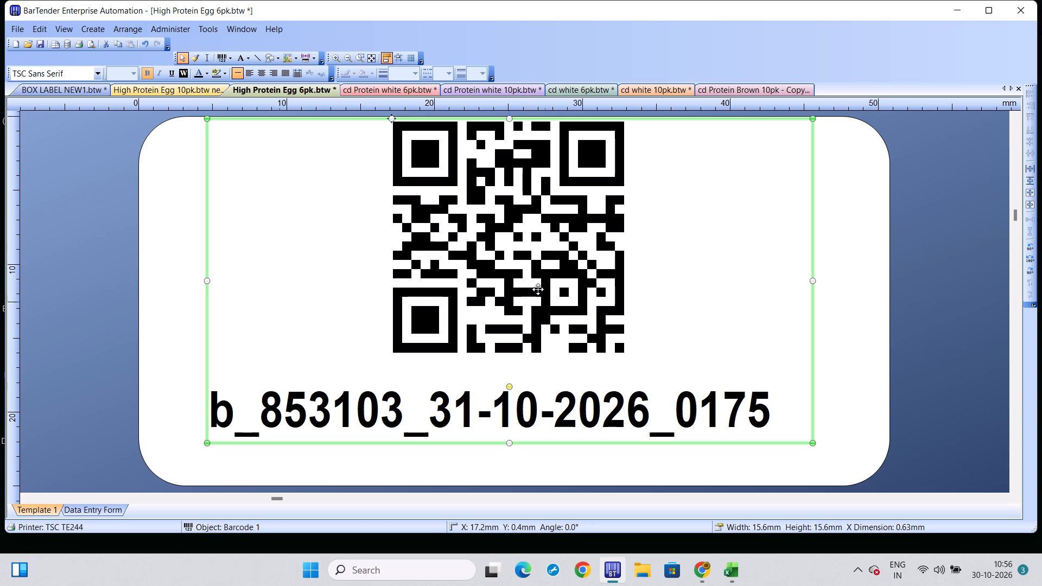
scroll(525, 271, "up", 1)
key("ctrl+p")
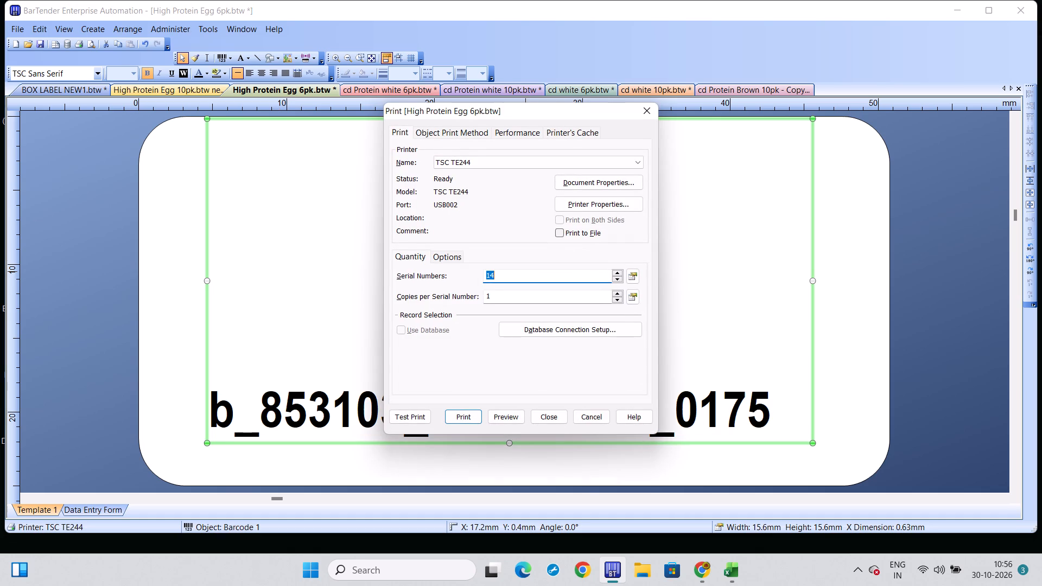
key("2")
type("000")
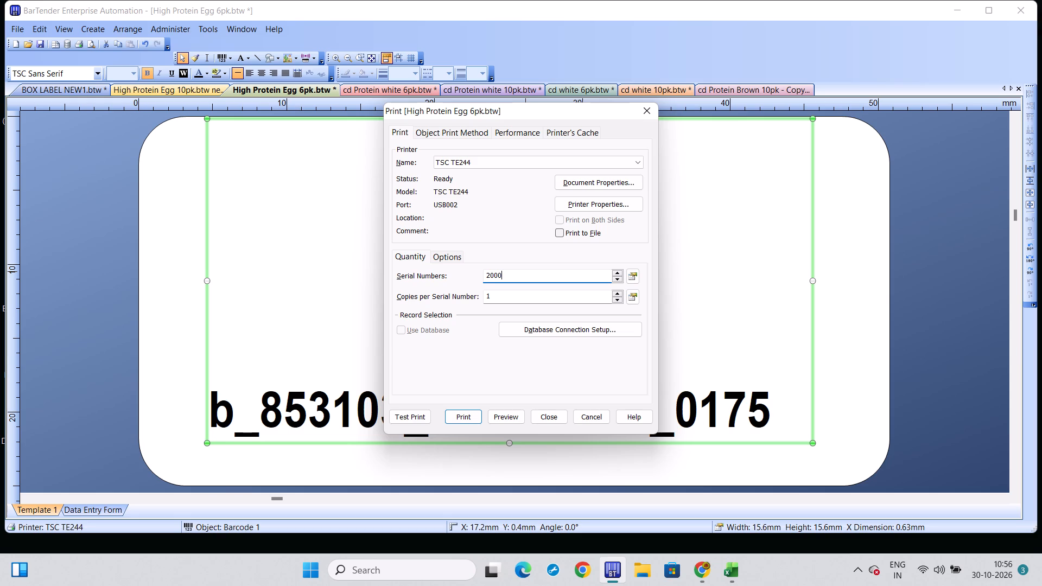
left_click(463, 422)
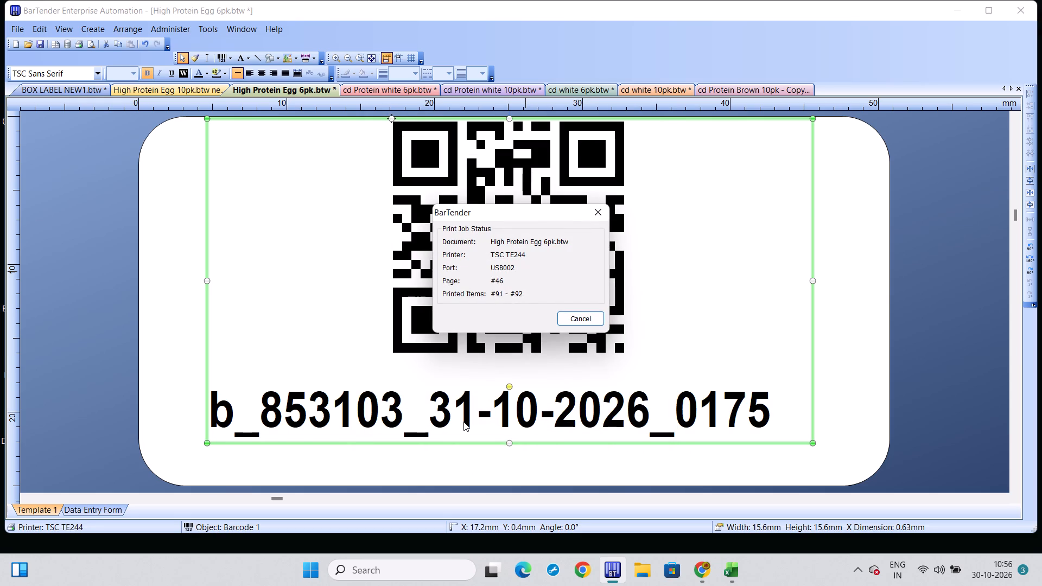
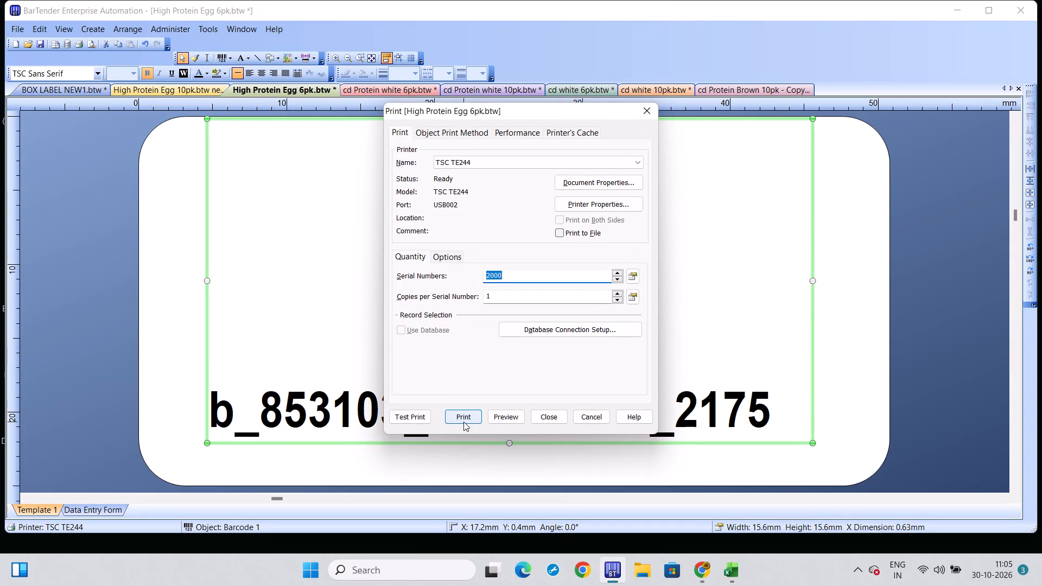
Print 200 serial numbers of the High Protein Egg 6pk QR code label on the TSC TE244 printer.
key("2")
type("00")
left_click(463, 416)
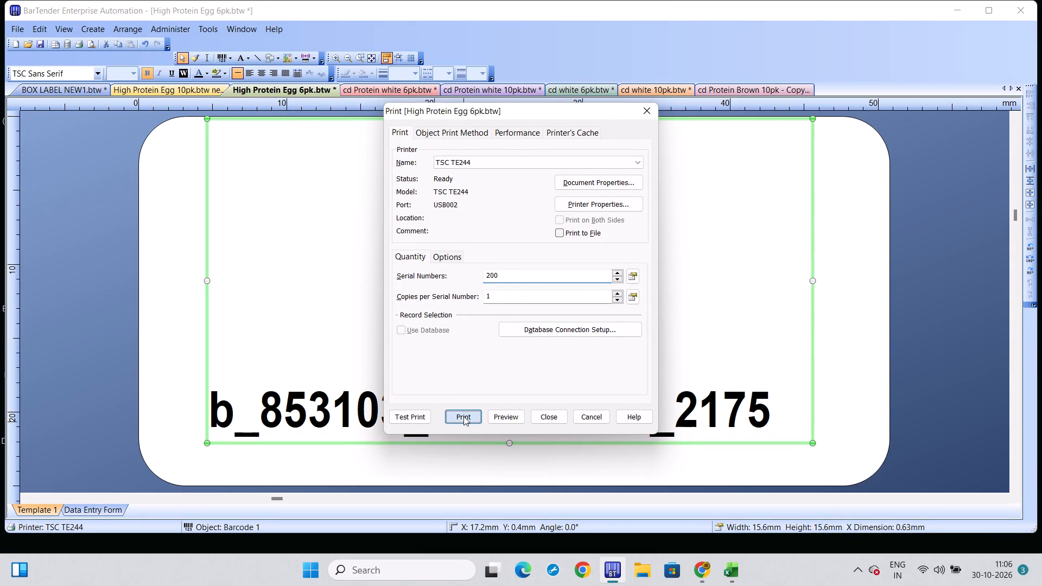
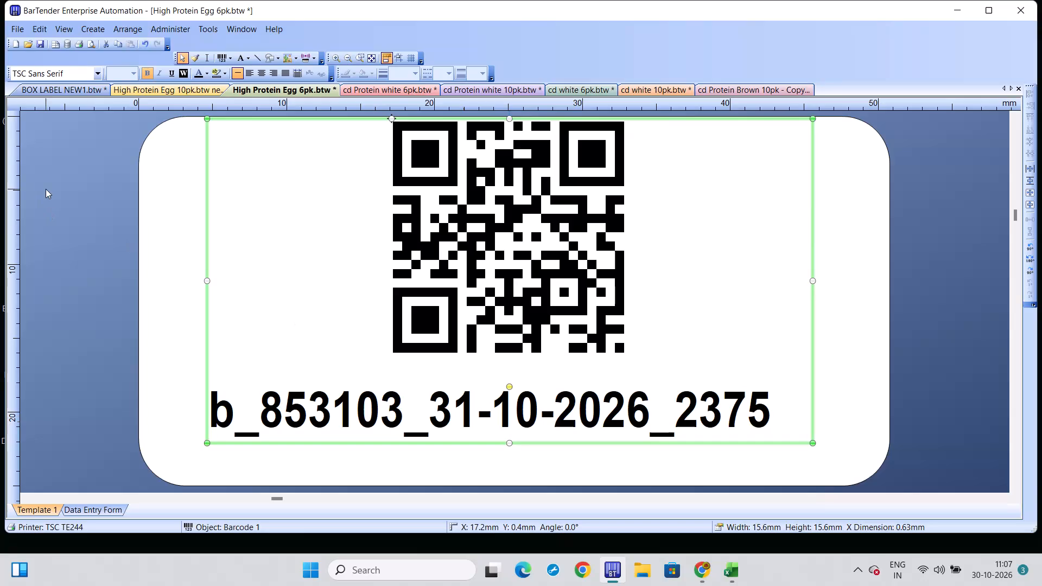
Print 40 copies of the 10PK/A.1 ORANGE YOLK label in BOX LABEL NEW1 on the TSC TE244 printer.
left_click(70, 88)
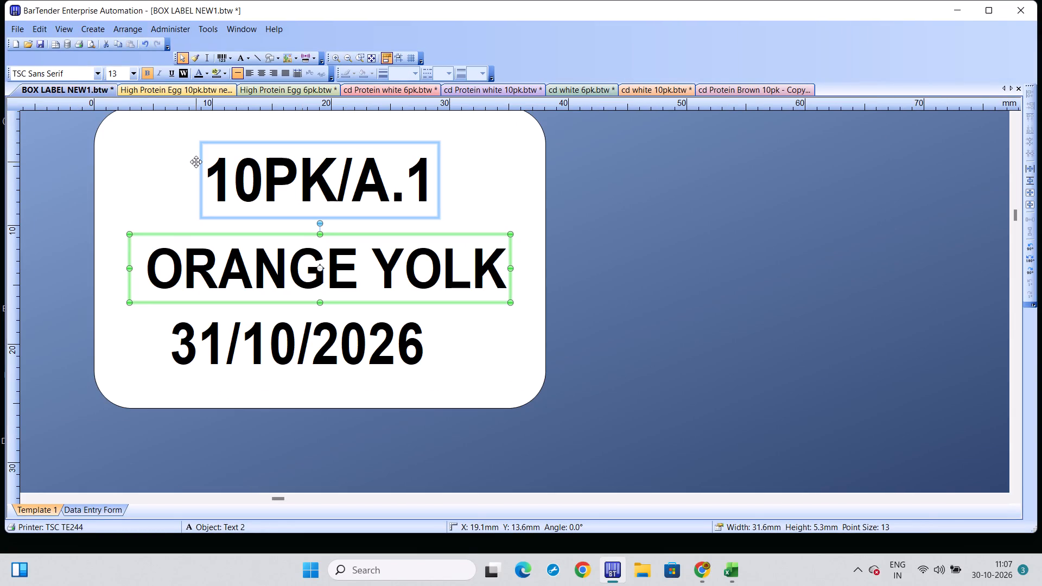
key("ctrl+p")
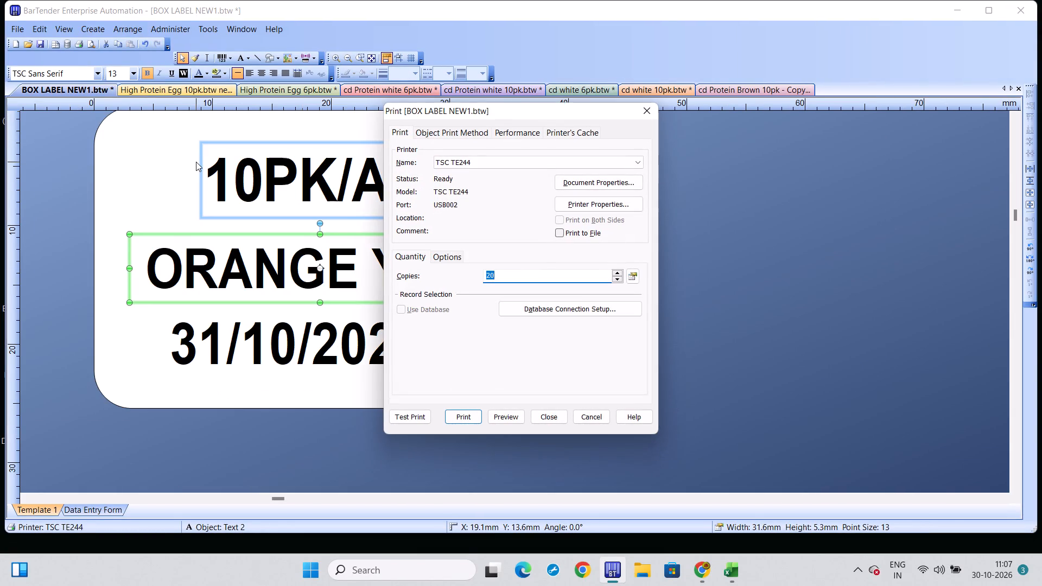
type("40")
left_click(458, 421)
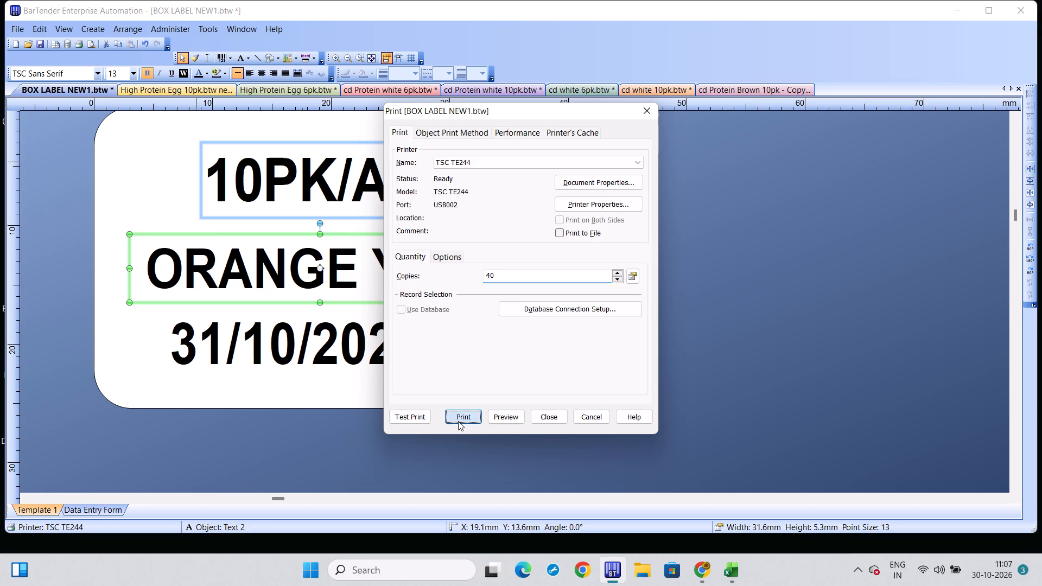
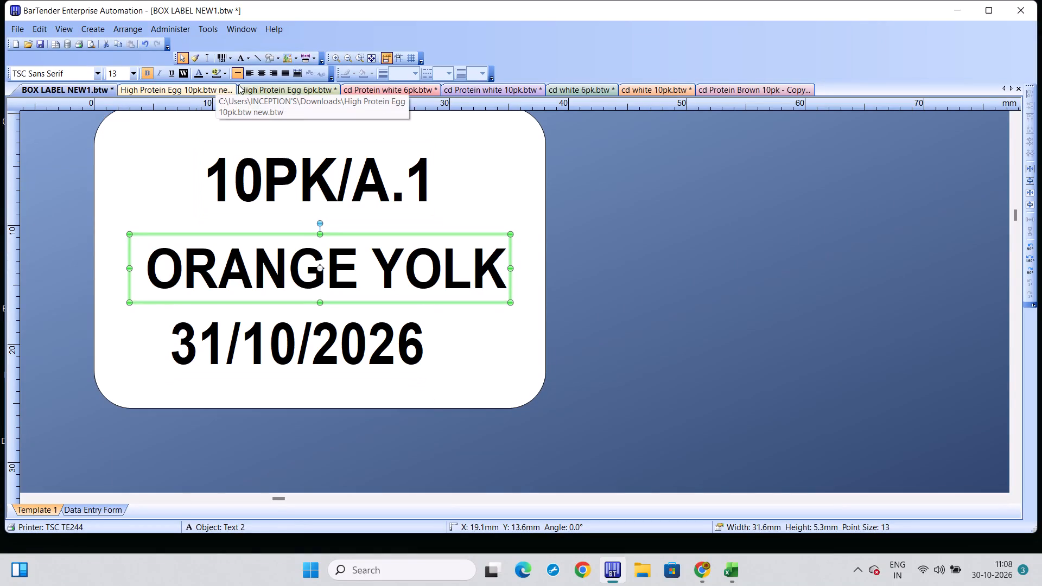
Print 2000 serial numbers of the High Protein Egg 10pk QR label on the TSC TE244 printer.
left_click(280, 90)
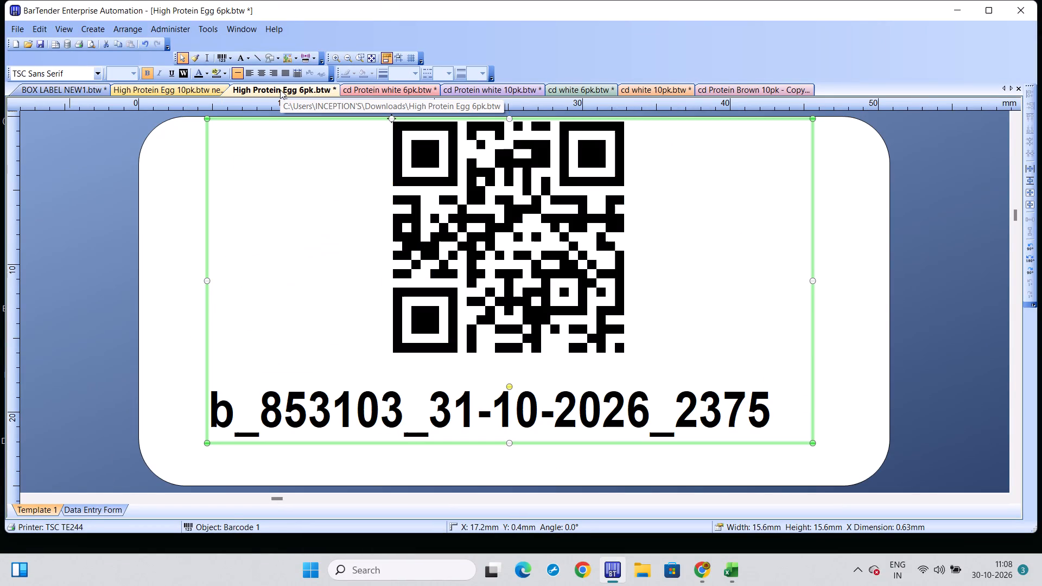
left_click(173, 90)
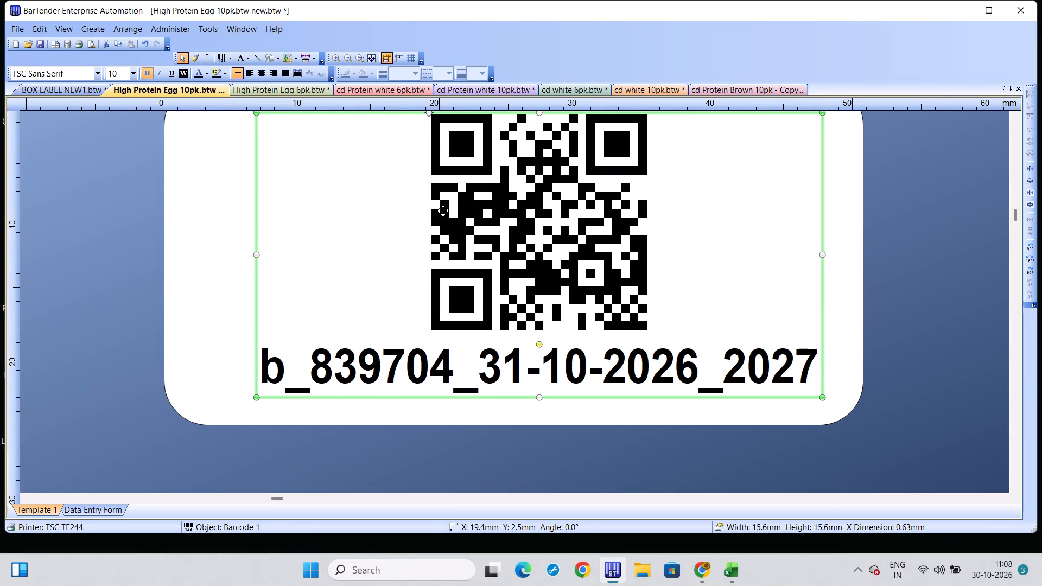
scroll(443, 211, "up", 1)
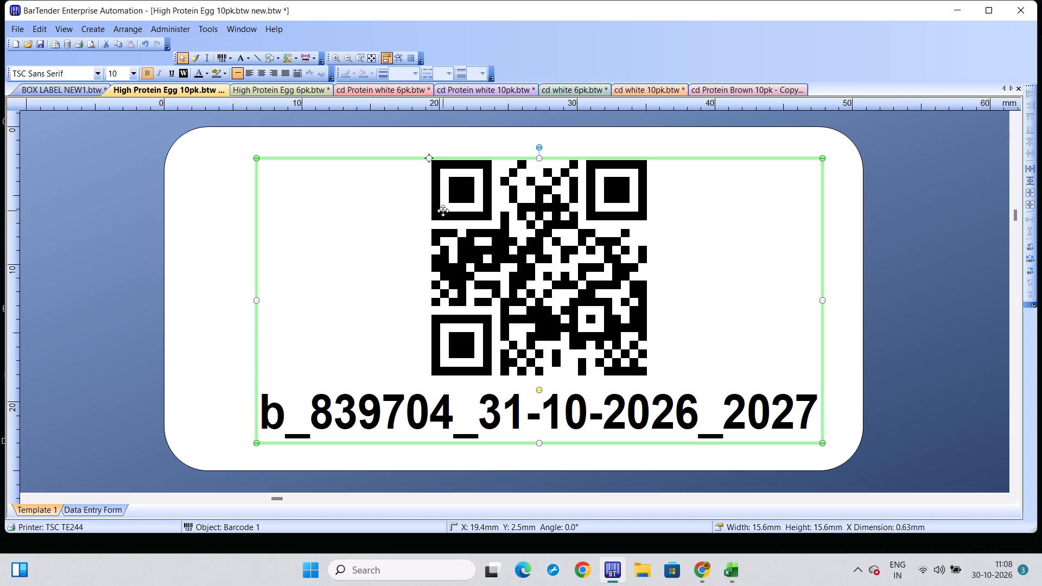
key("ctrl+p")
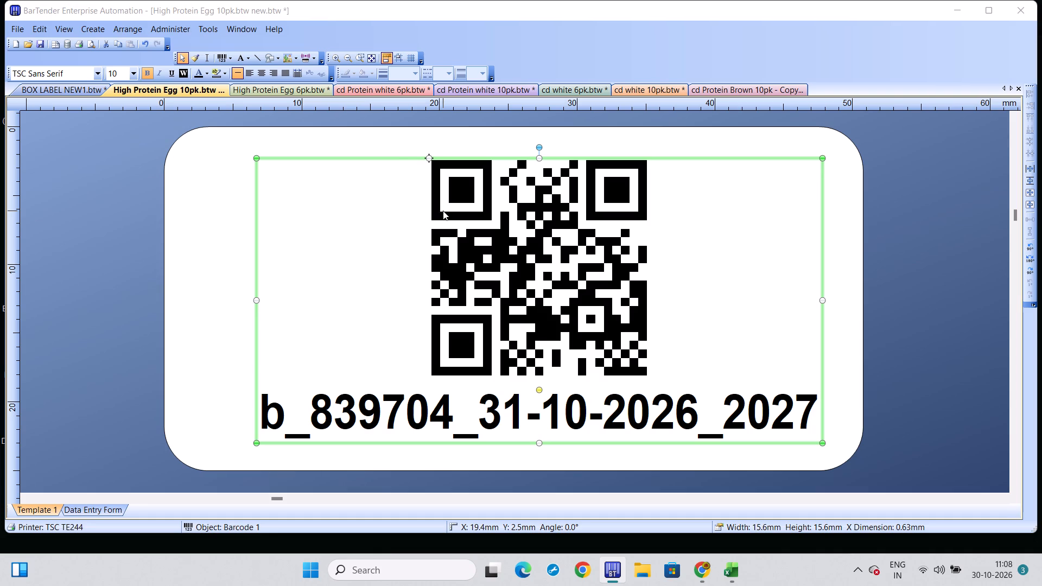
type("200")
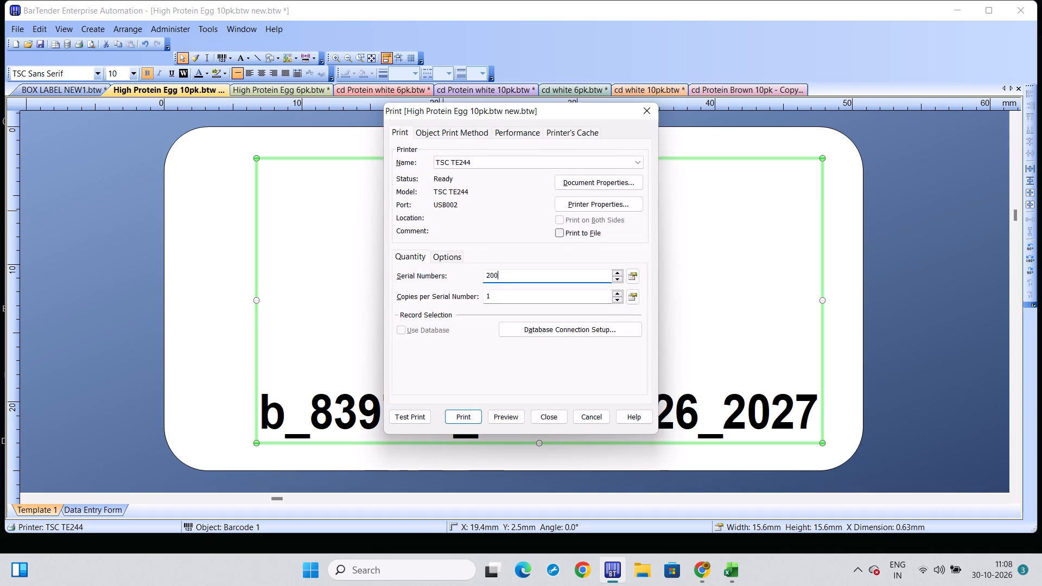
key("0")
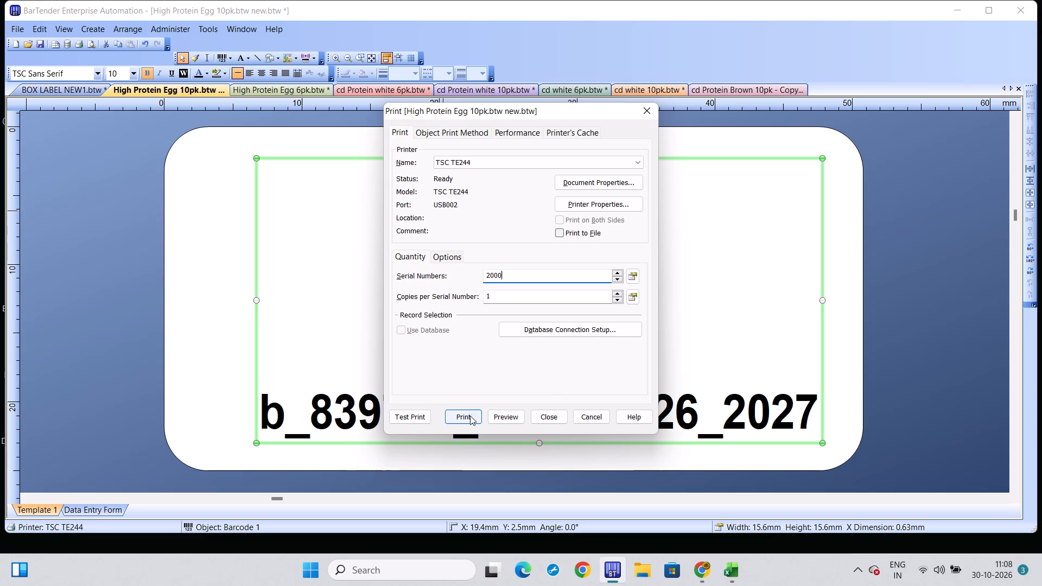
left_click(470, 416)
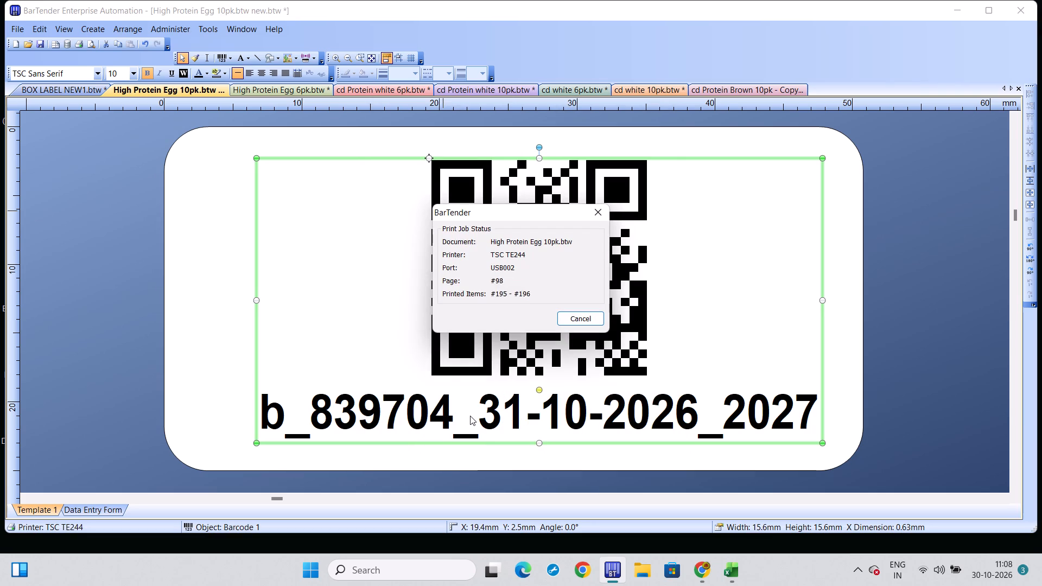
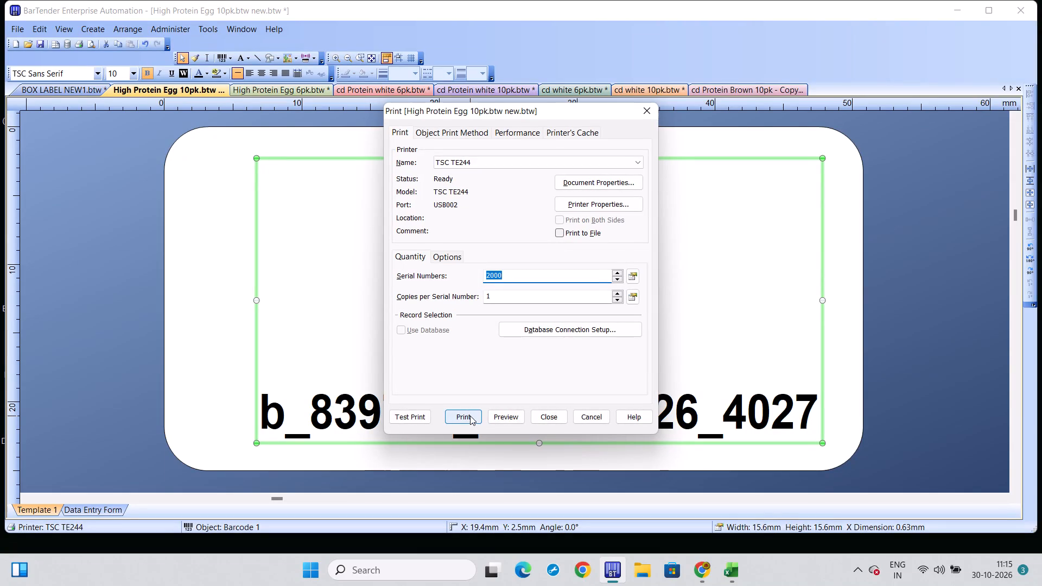
Print the High Protein Egg 10pk QR label again with 2000 serial numbers, one copy each, on the TSC TE244.
left_click(700, 268)
left_click(656, 116)
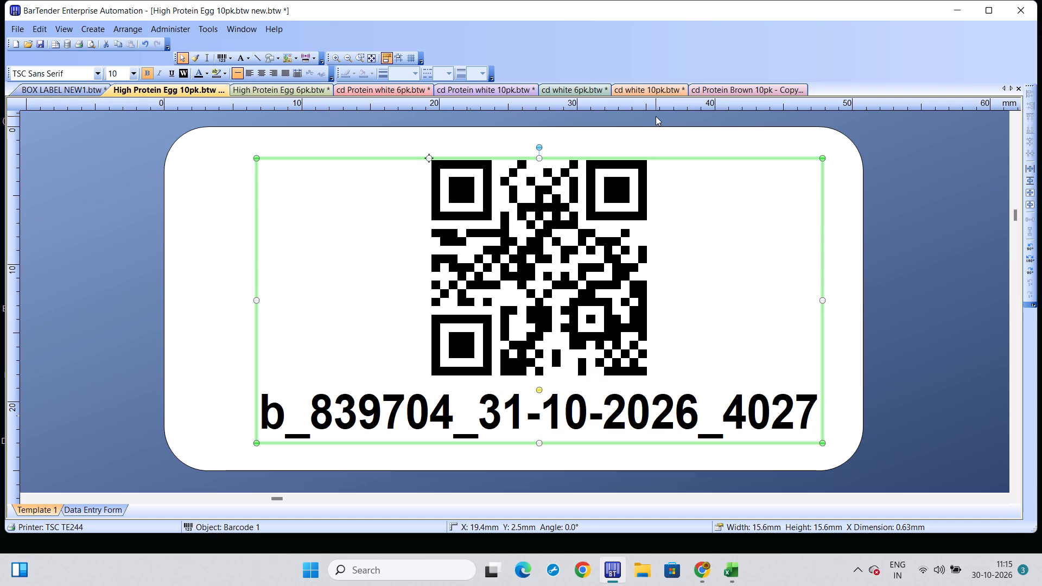
key("ctrl+p")
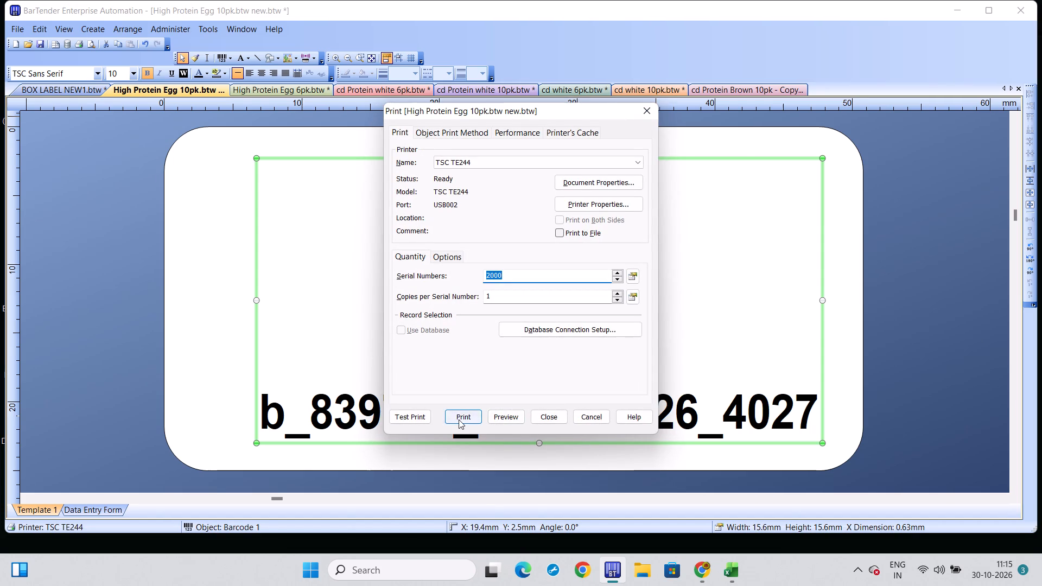
left_click(459, 419)
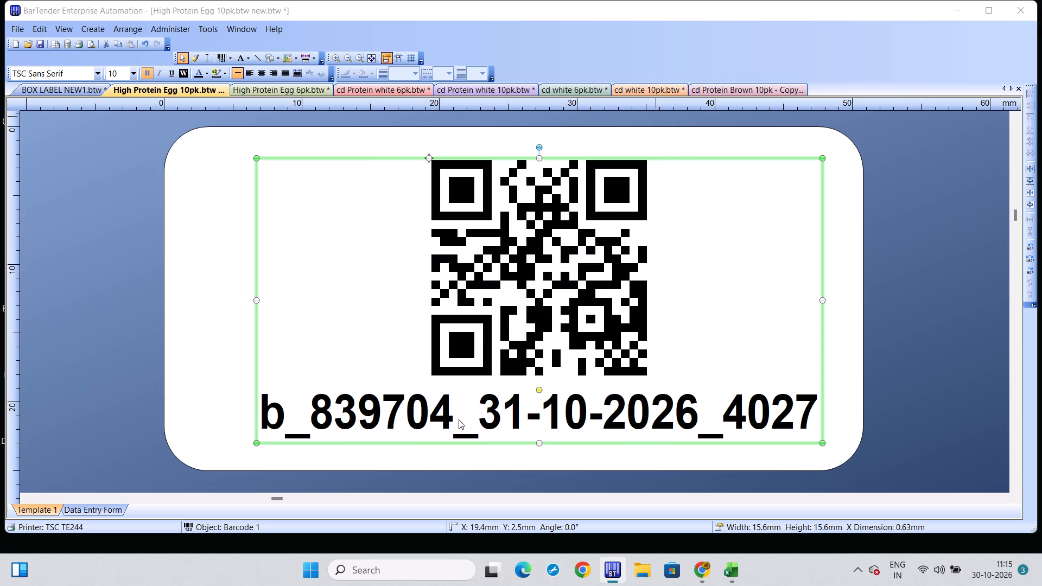
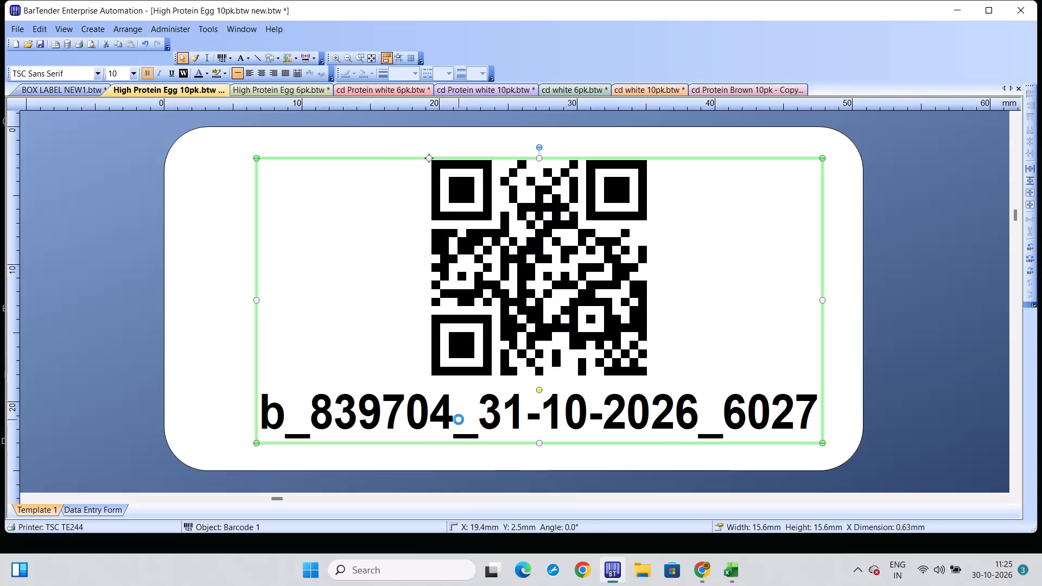
Print the High Protein Egg 10pk QR label with 1100 serial numbers, one copy each, on the TSC TE244.
type("11")
type("00")
left_click(457, 414)
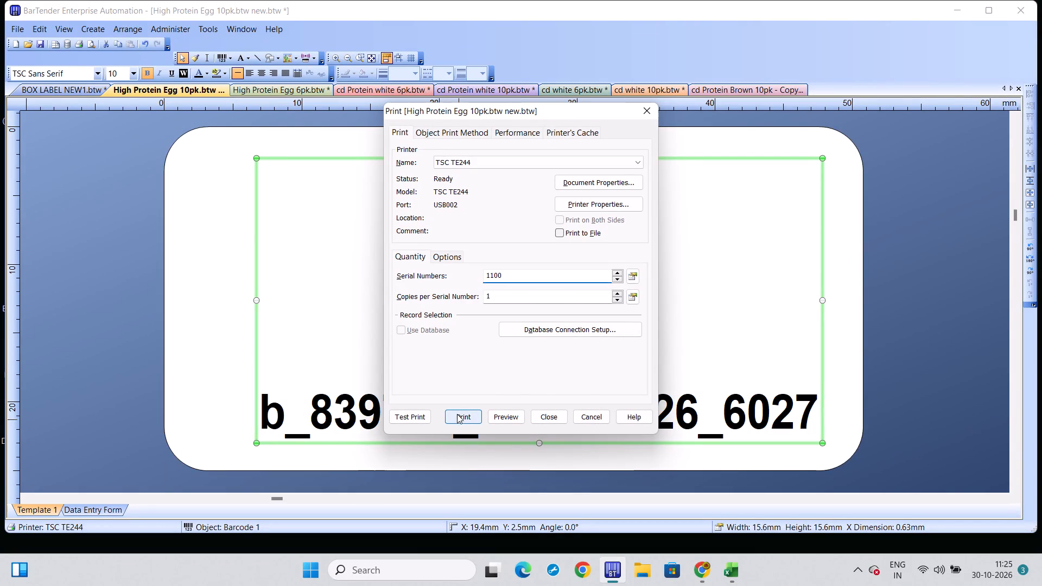
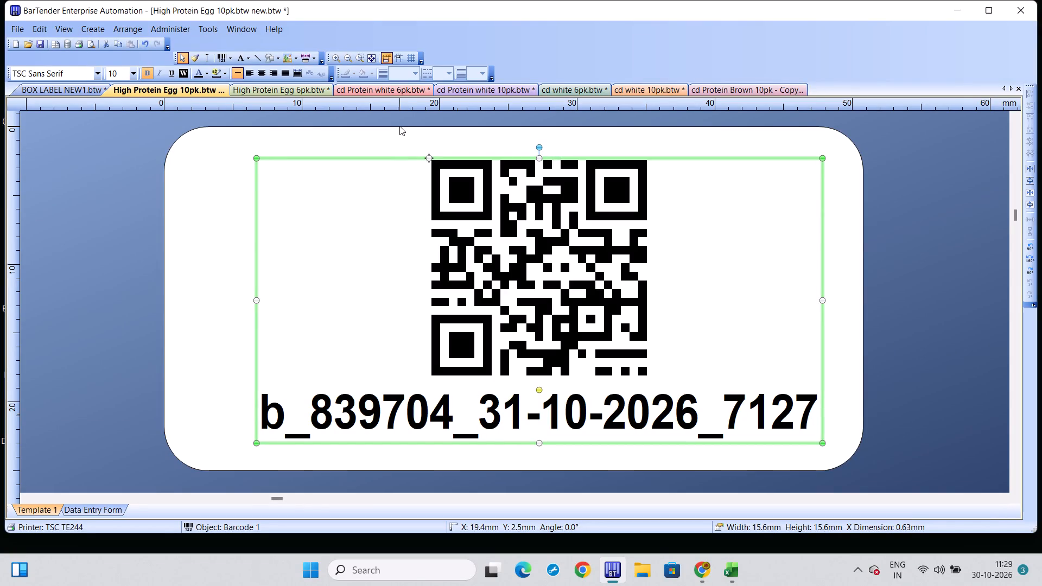
In the cd Protein white 10pk label's QR code data, set the date part to 311026 and the final serial part to 000001.
left_click(496, 91)
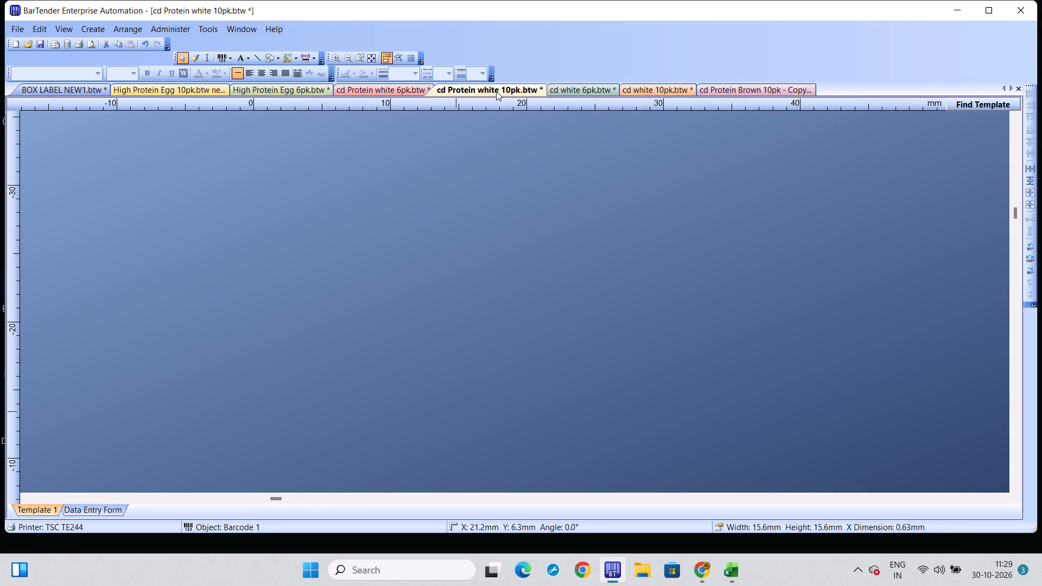
left_click(971, 105)
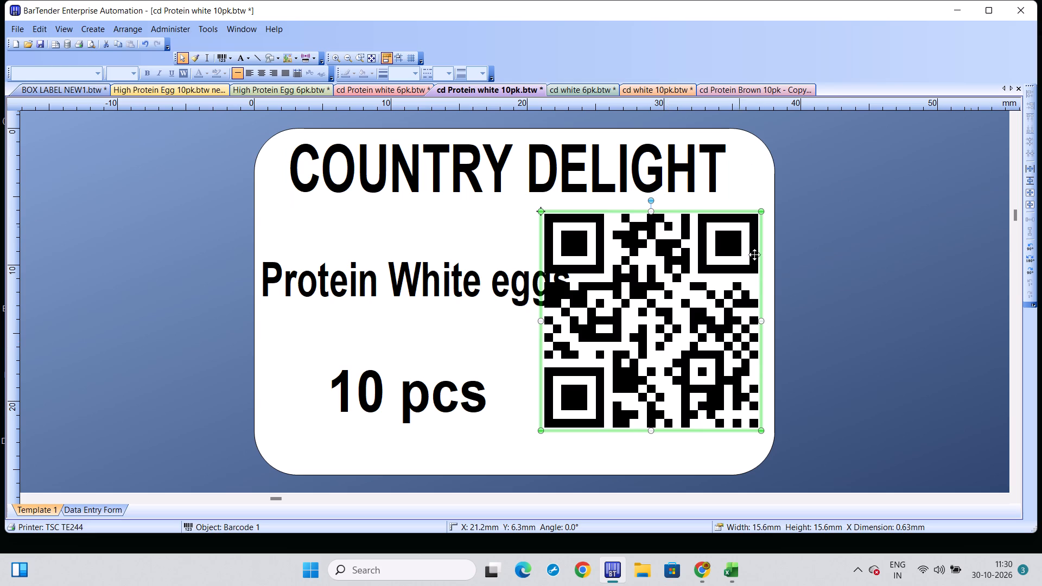
double_click(688, 326)
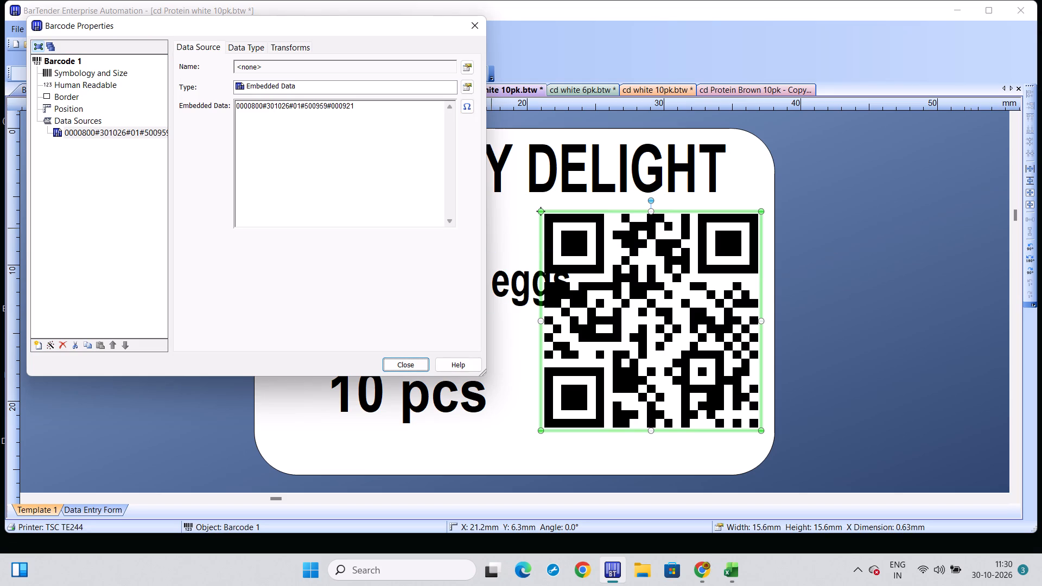
left_click(275, 104)
key("BackSpace")
key("1")
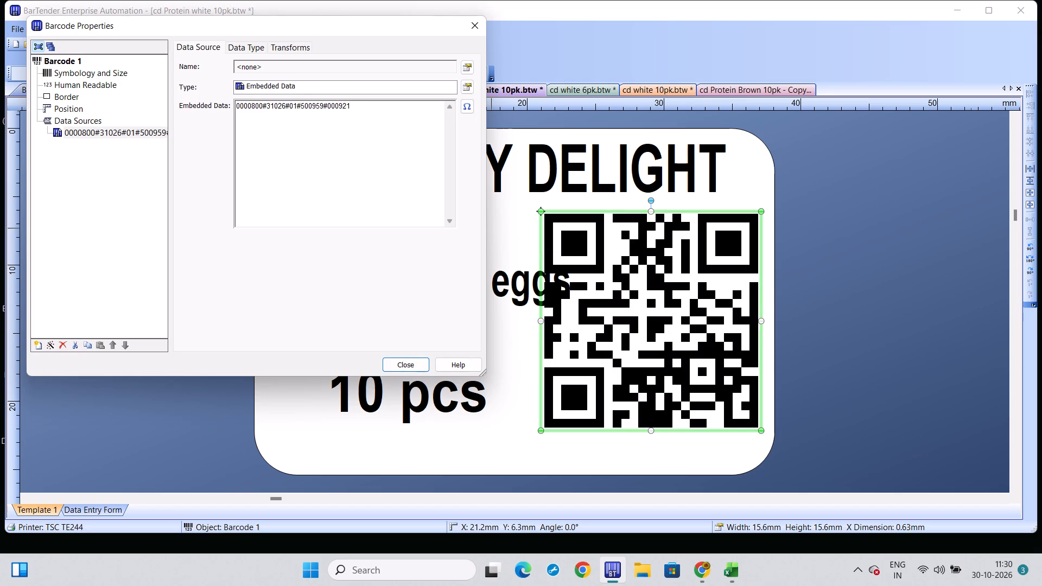
left_click(350, 106)
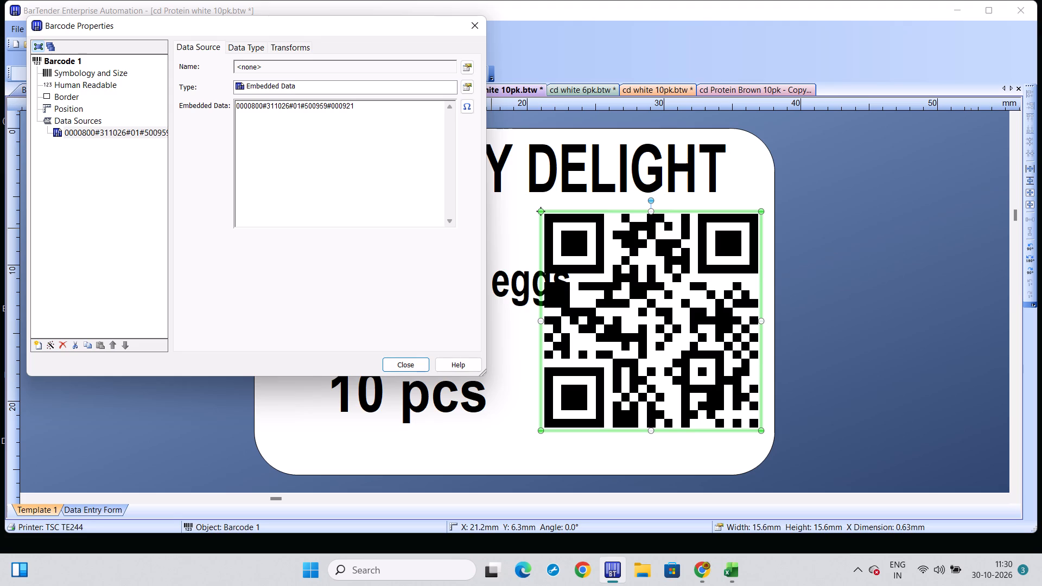
key("BackSpace")
key("BackSpace")
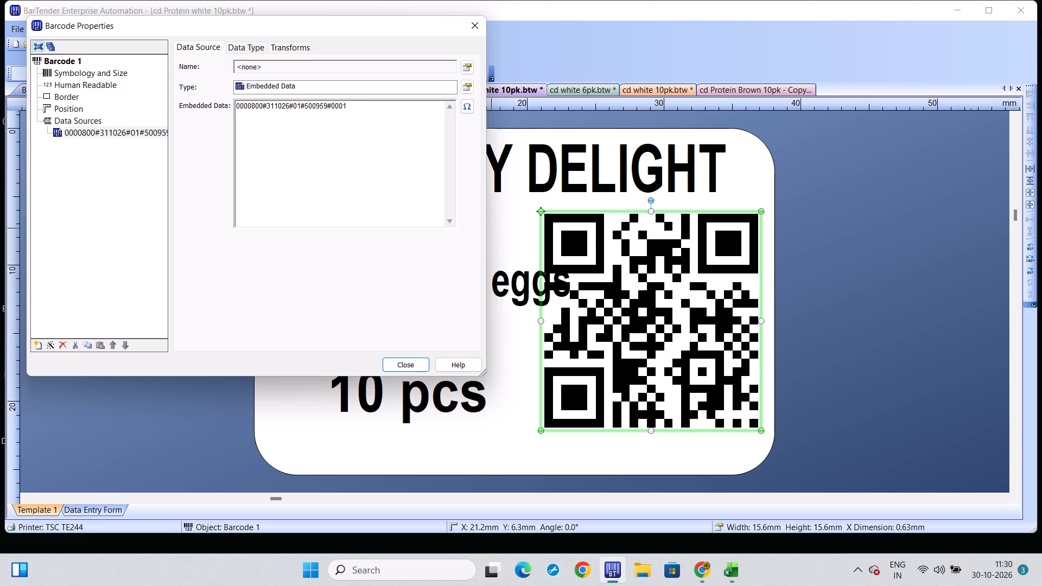
type("00")
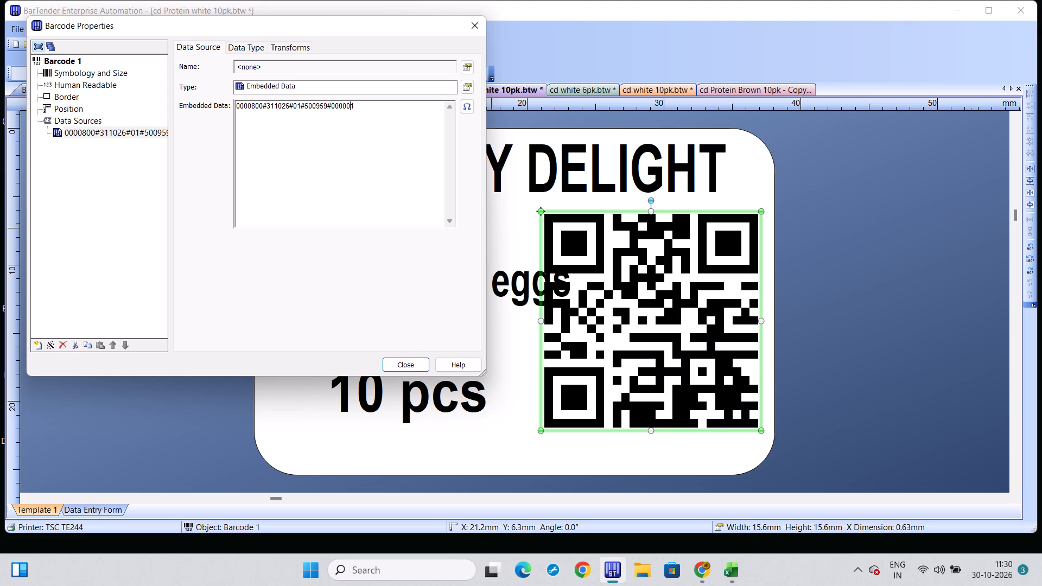
Replace the code between the 01 and 000001 parts of the QR code's embedded data with 501132.
left_click(326, 106)
key("BackSpace")
key("BackSpace")
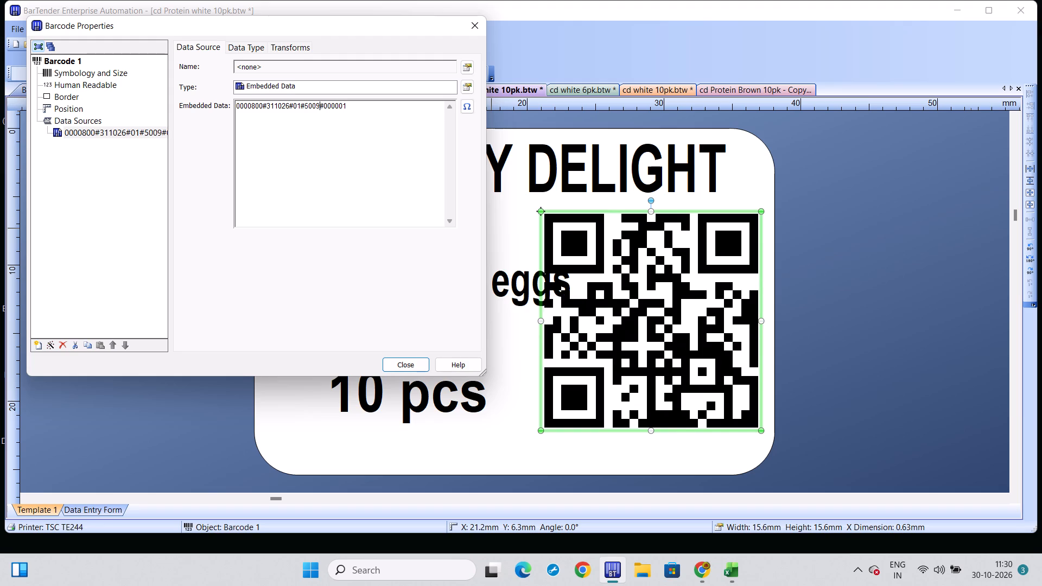
key("BackSpace")
key("BackSpace")
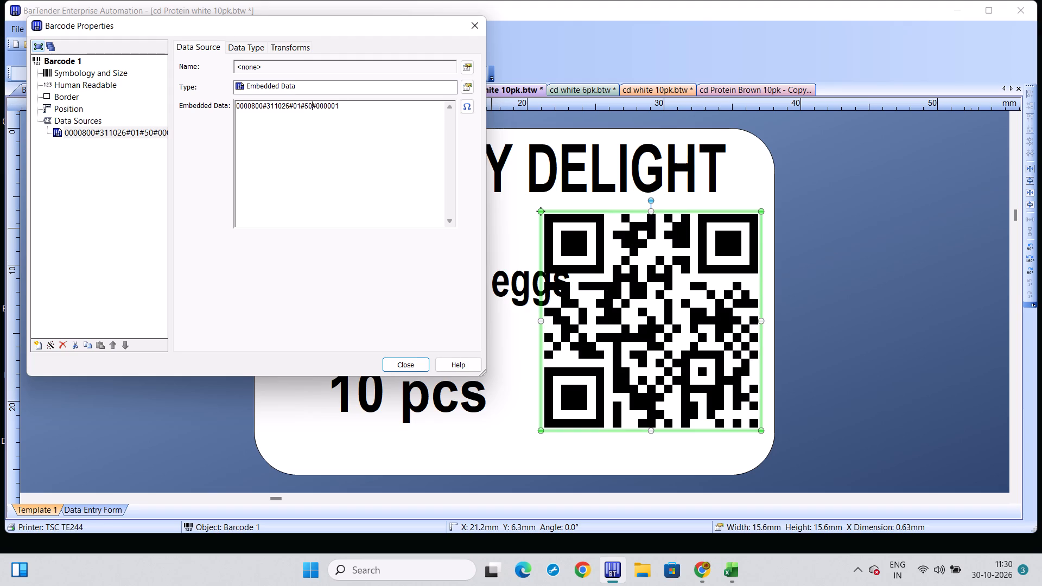
type("11")
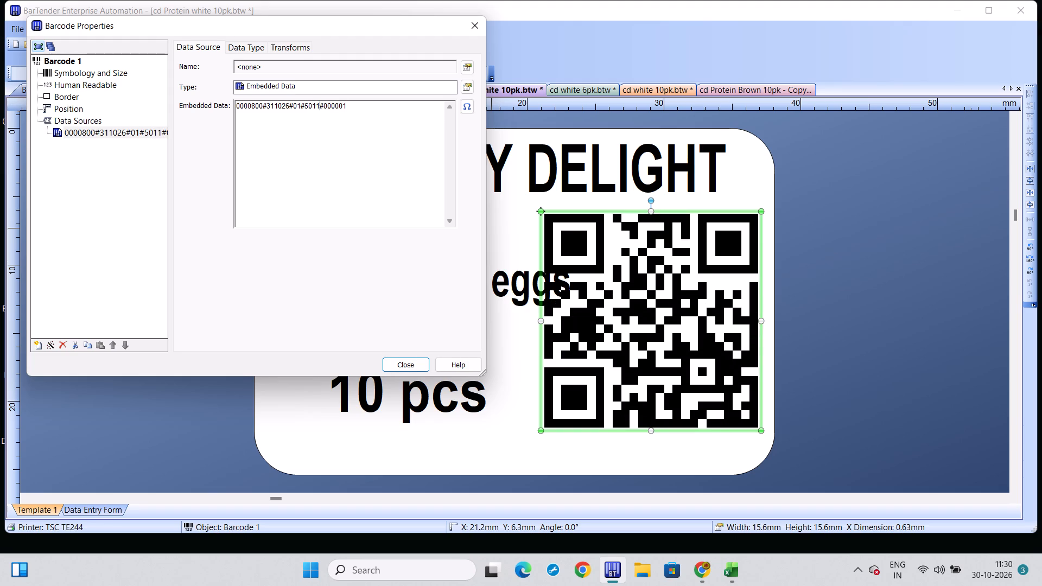
type("32")
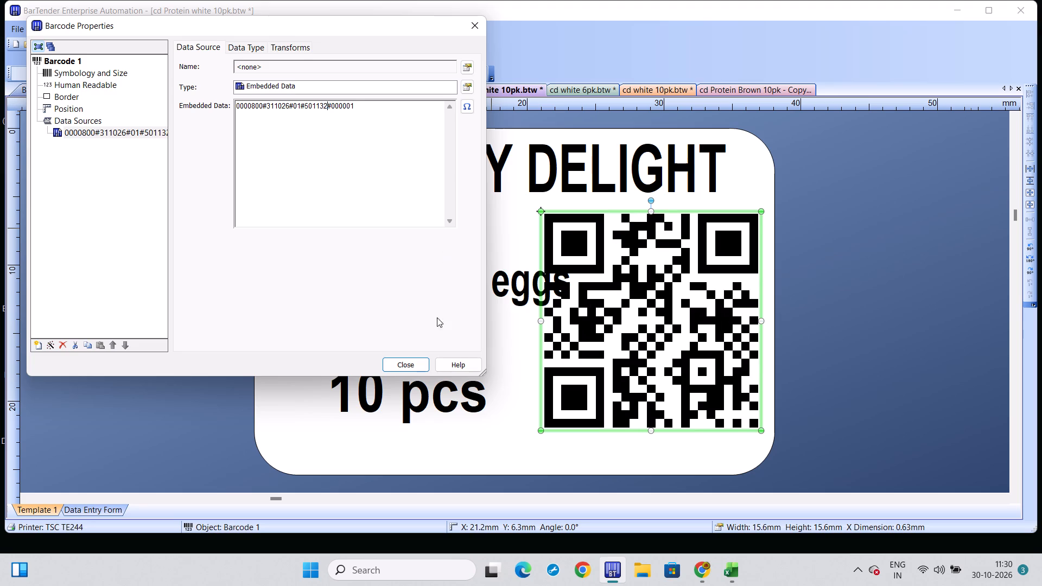
left_click(412, 365)
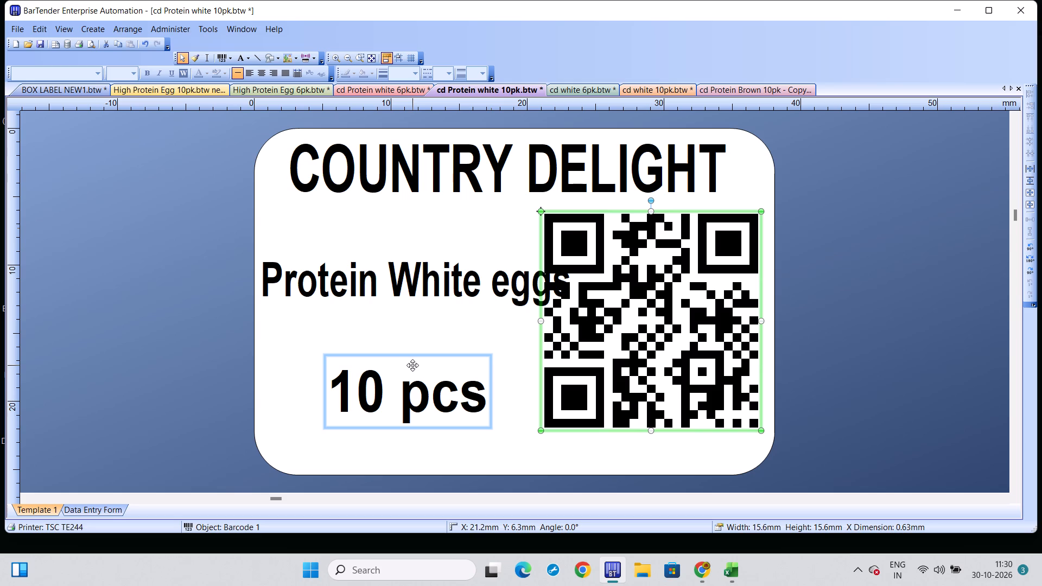
Print the cd Protein white 10pk label with 730 serial numbers on the TSC TE244.
key("ctrl+p")
type("730")
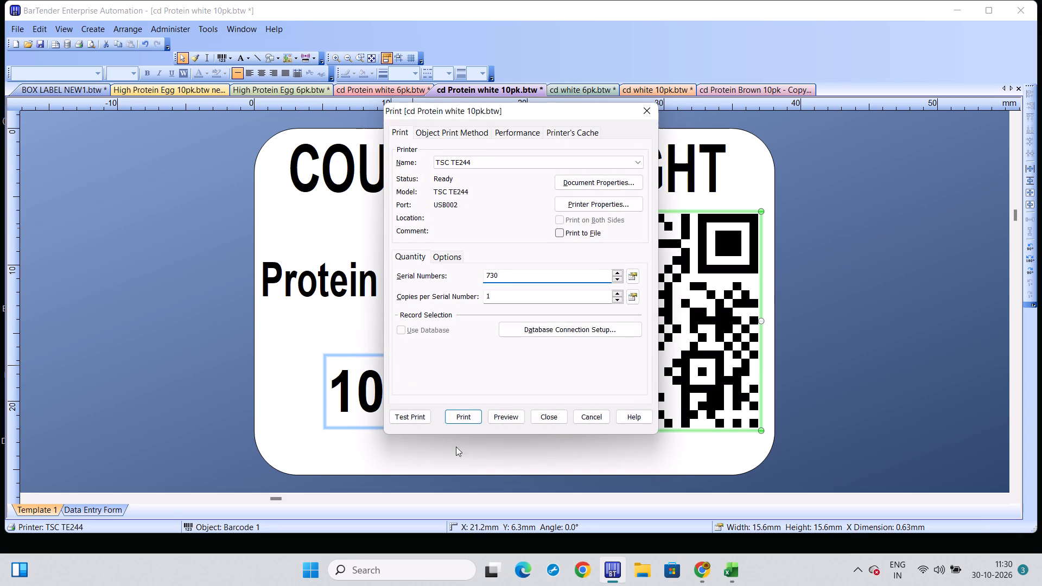
left_click(475, 420)
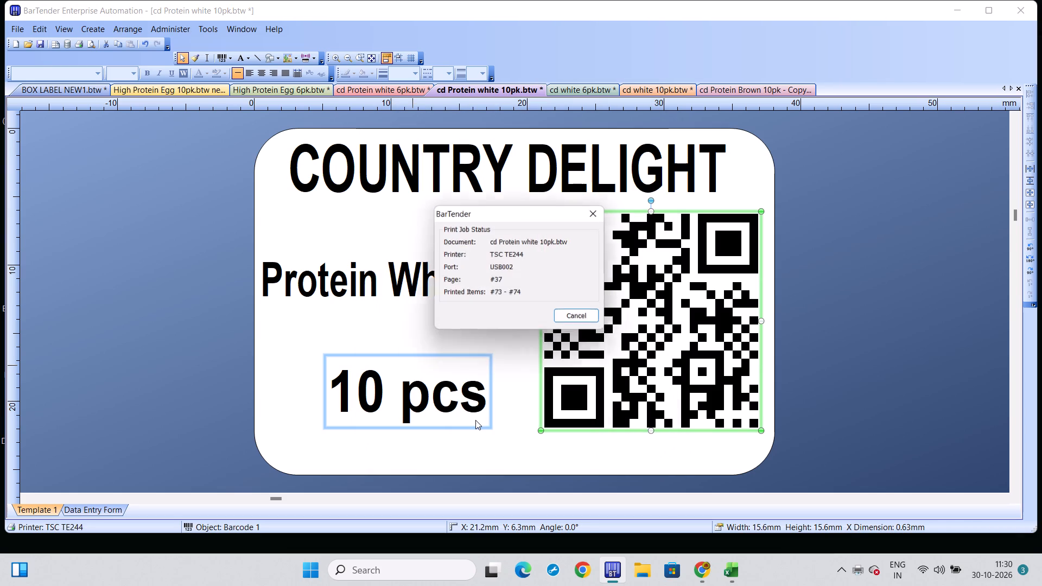
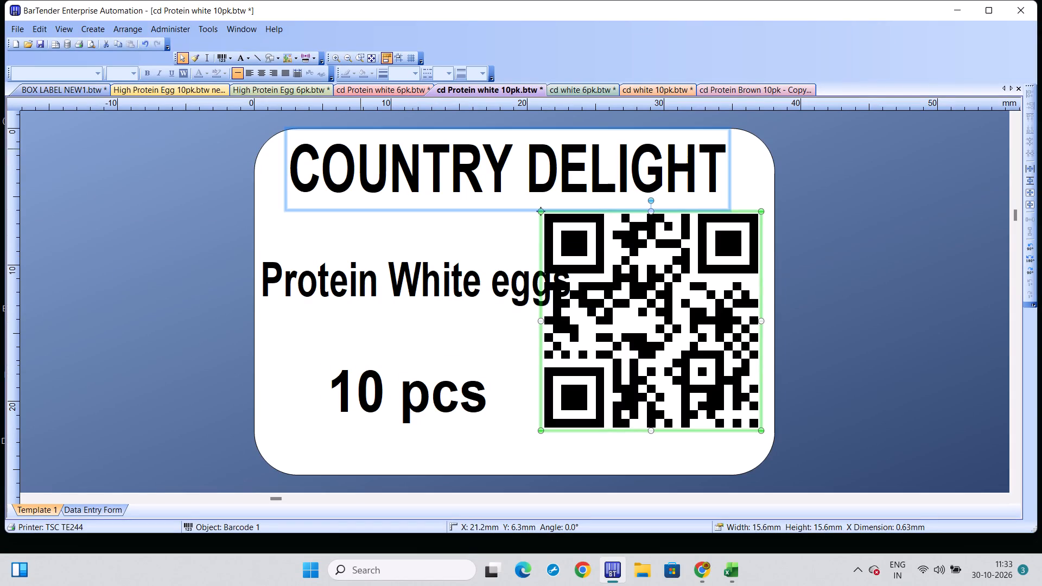
In the cd Protein white 6pk label's QR code data, set the date part to 311026 and the final serial part to 000001.
left_click(393, 87)
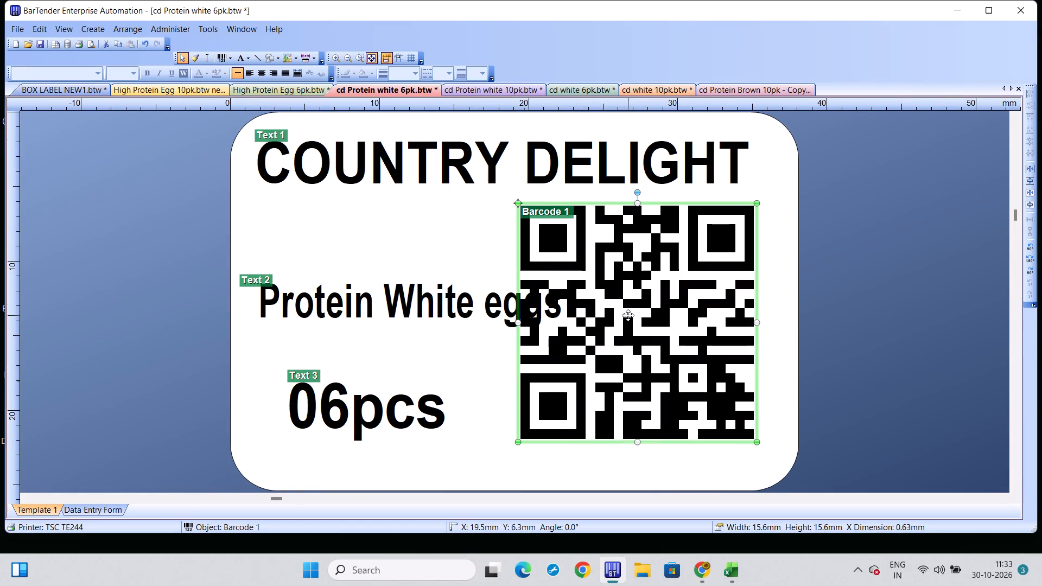
double_click(628, 315)
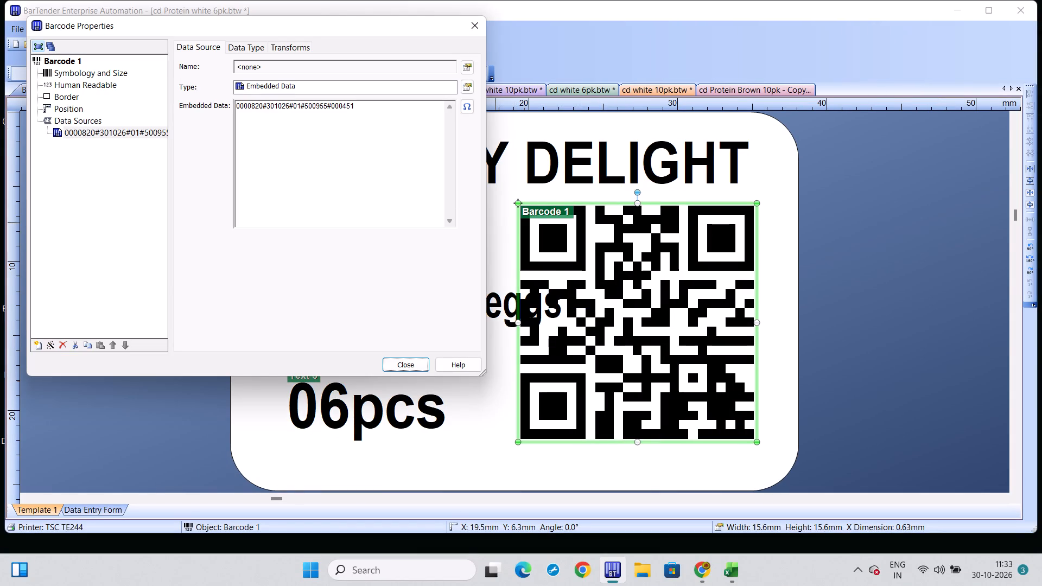
left_click(275, 107)
key("BackSpace")
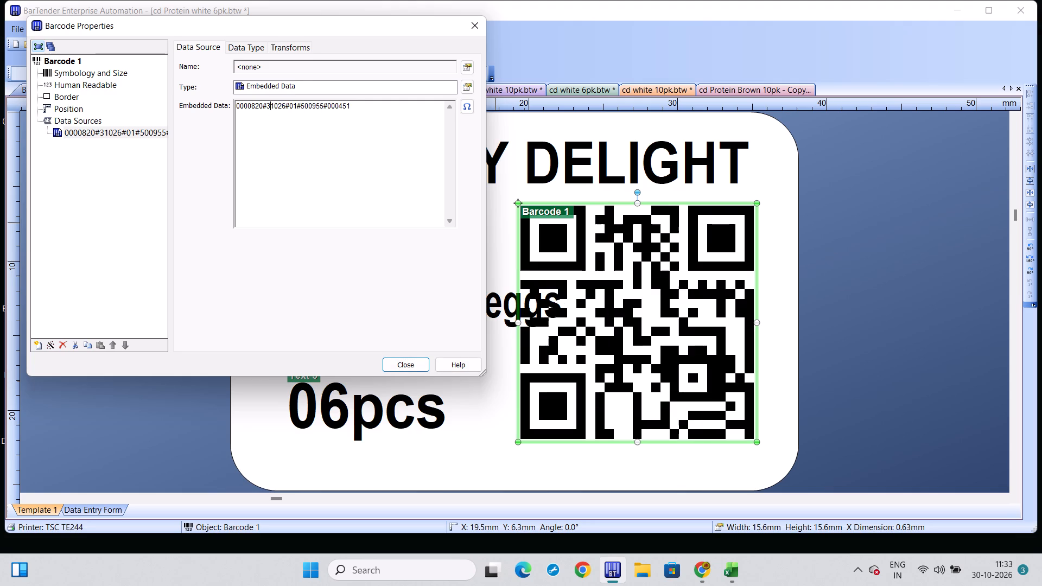
key("1")
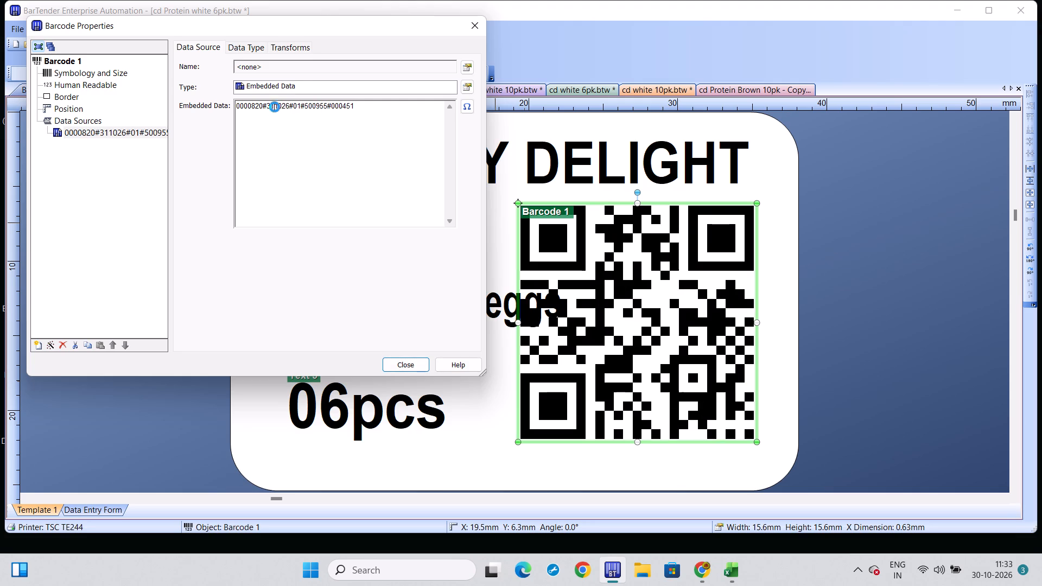
left_click(349, 103)
key("BackSpace")
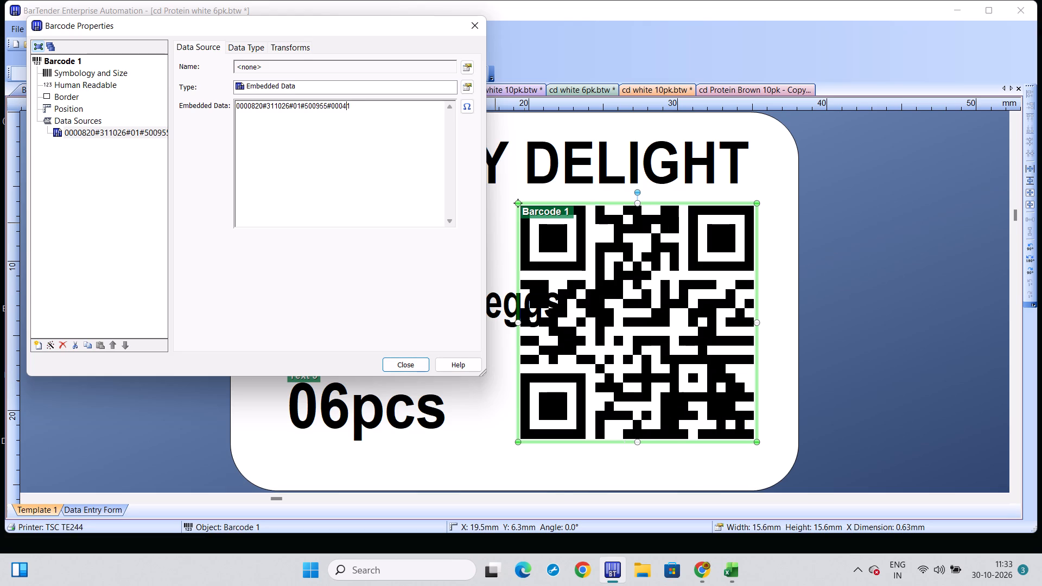
key("BackSpace")
type("00")
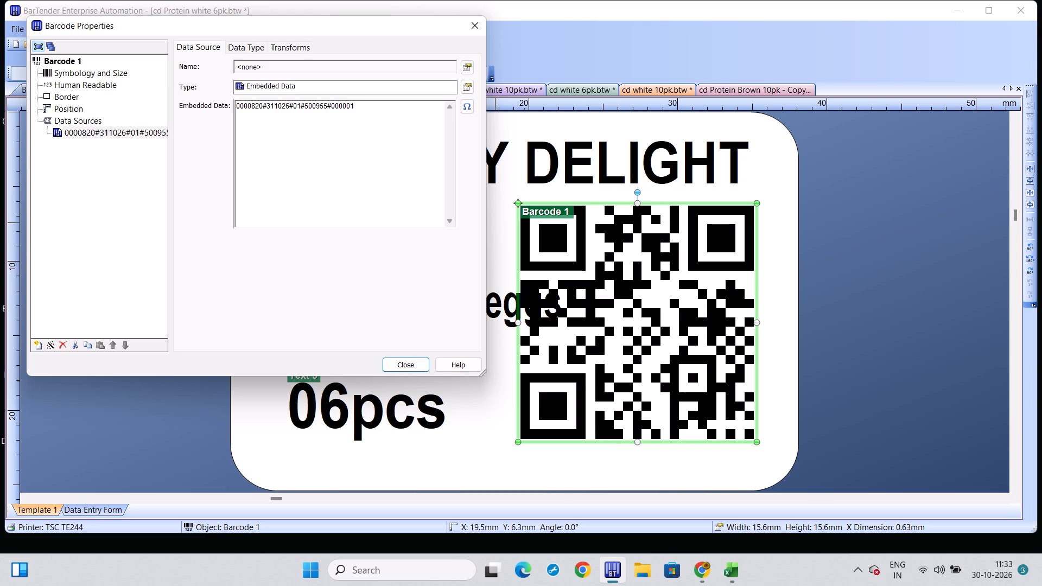
Replace the code between the 01 and 000001 parts of the QR code's embedded data with 501135.
left_click(326, 106)
key("BackSpace")
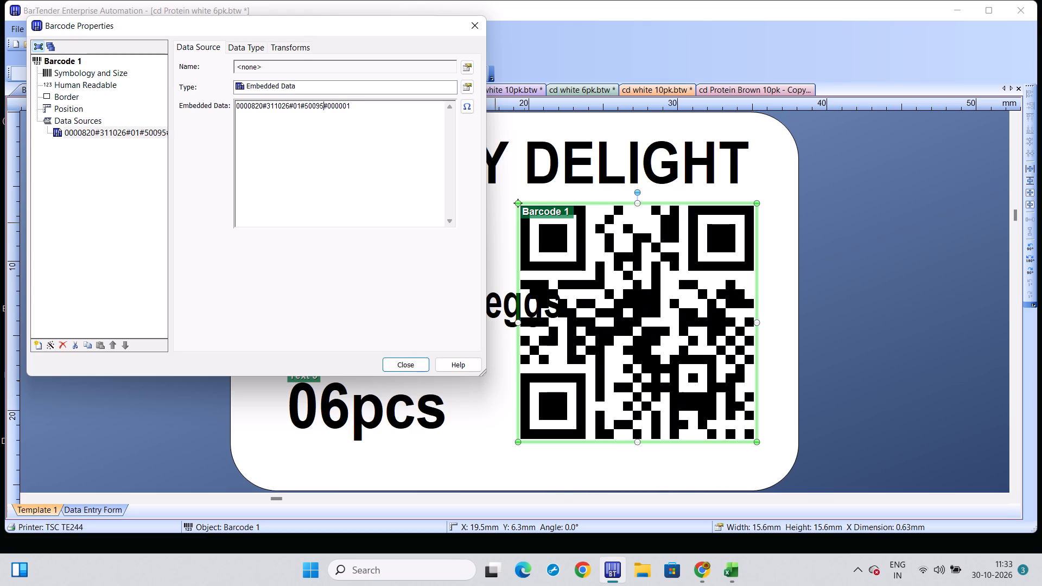
key("BackSpace")
key("BackSpace")
key("BackSpace")
type("11")
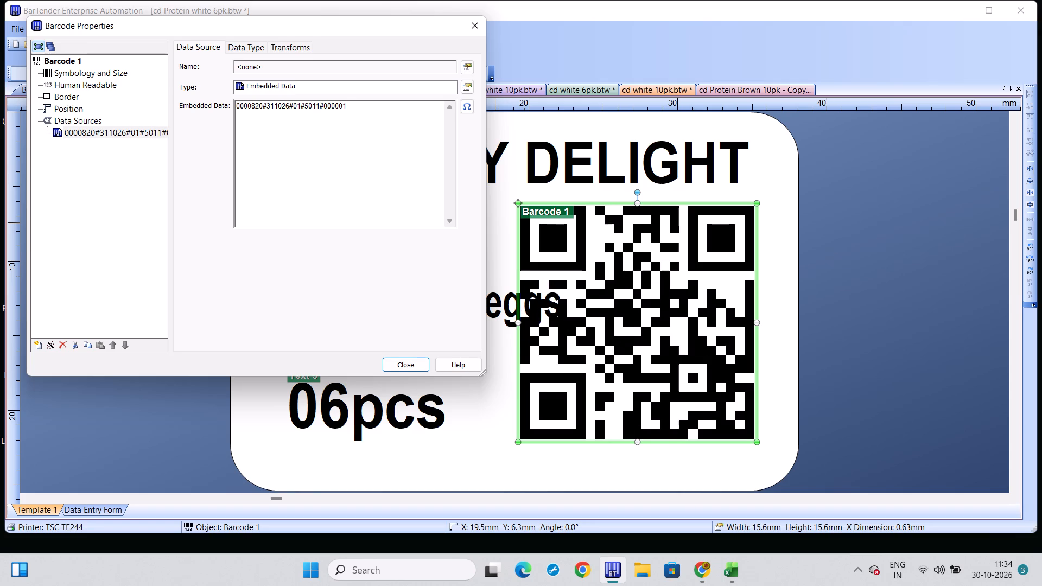
type("35")
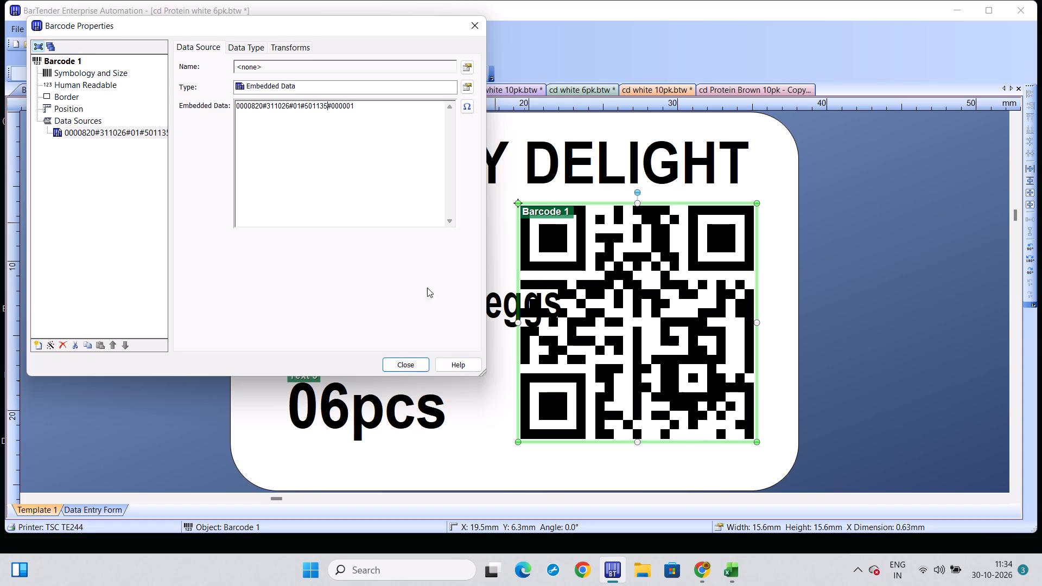
left_click(420, 364)
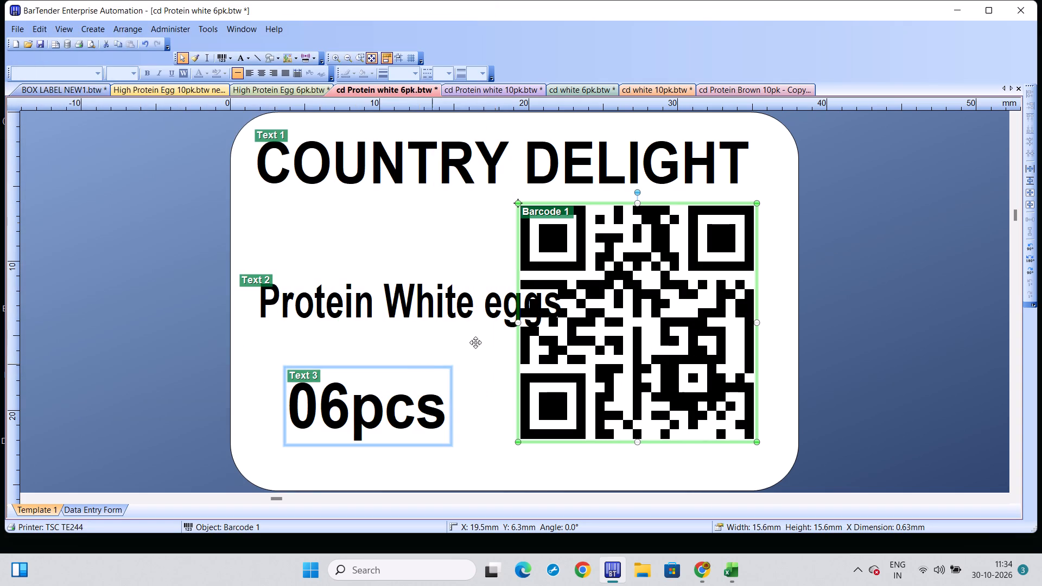
Print the cd Protein white 6pk label with 276 serial numbers on the TSC TE244, starting at position 1.
key("ctrl+p")
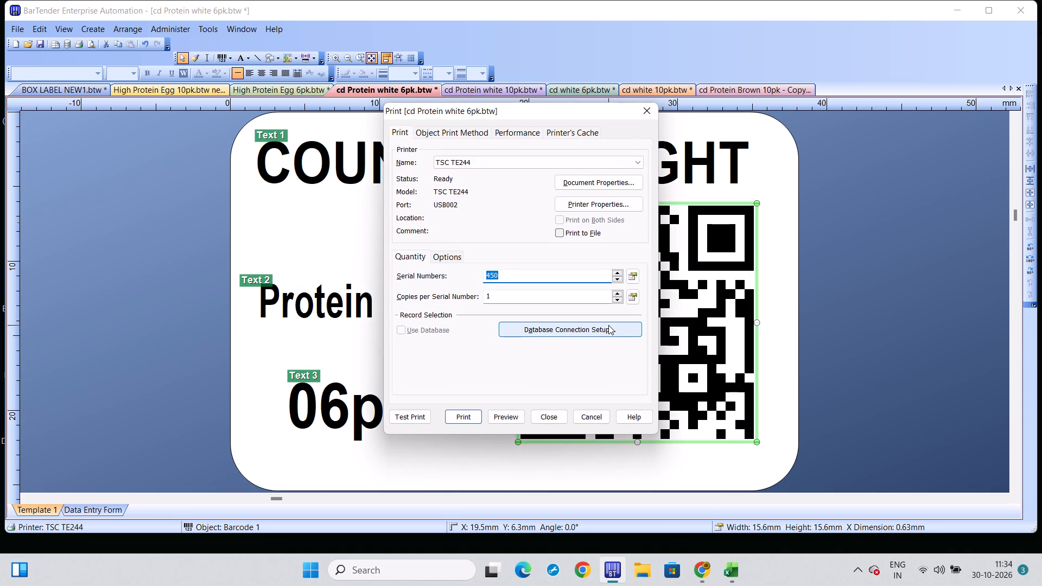
key("2")
type("76")
left_click(469, 421)
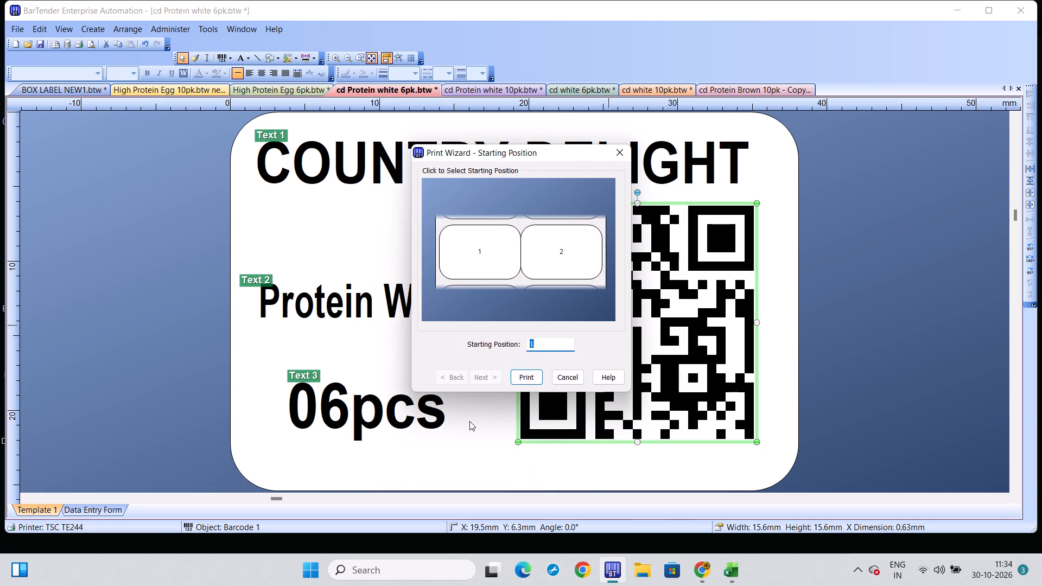
left_click(524, 371)
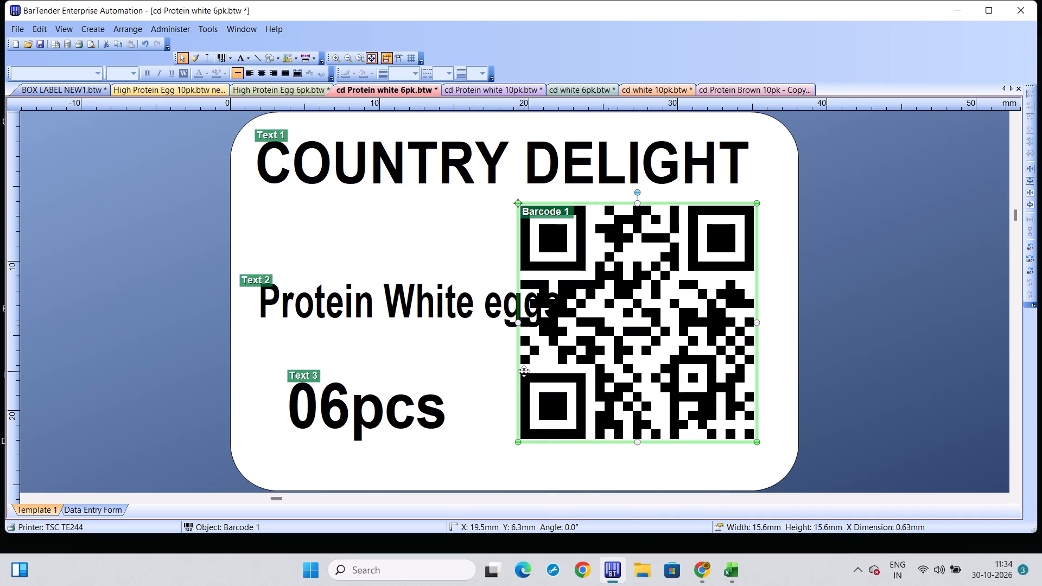
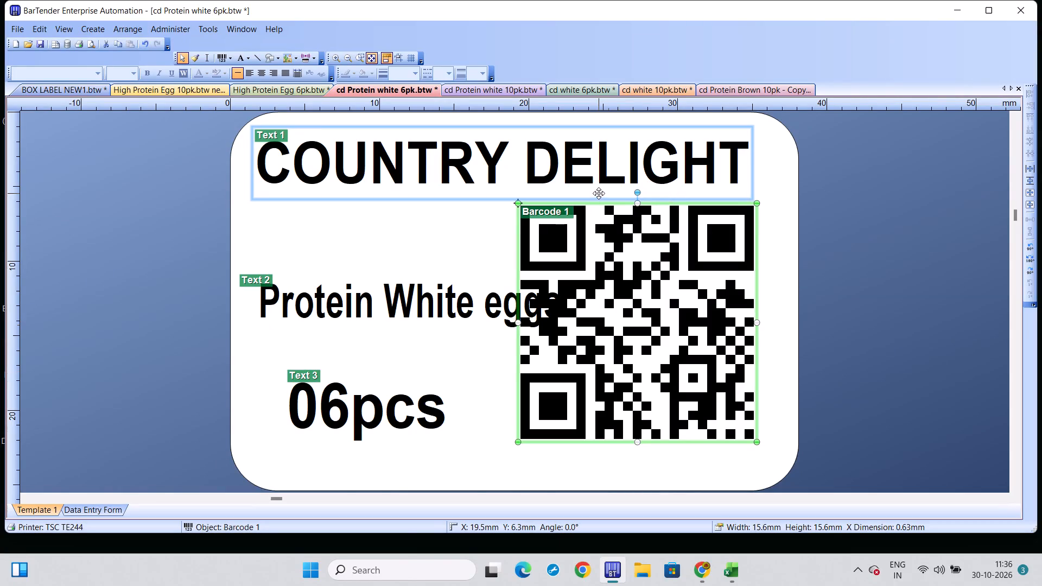
In the cd white 10pk label's QR code data, set the date part to 311026 and the final serial part to 000001.
left_click(664, 93)
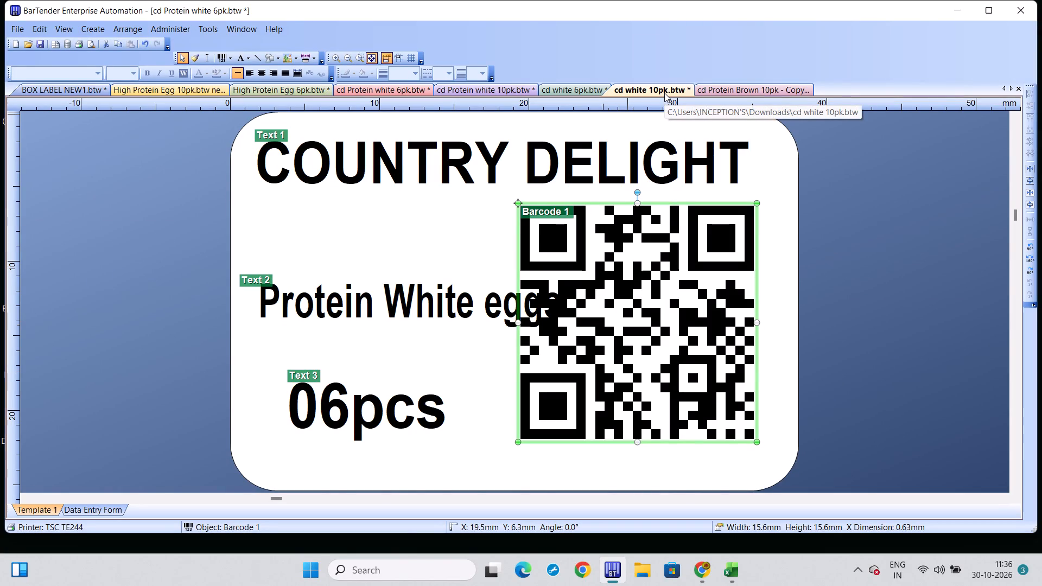
left_click(656, 375)
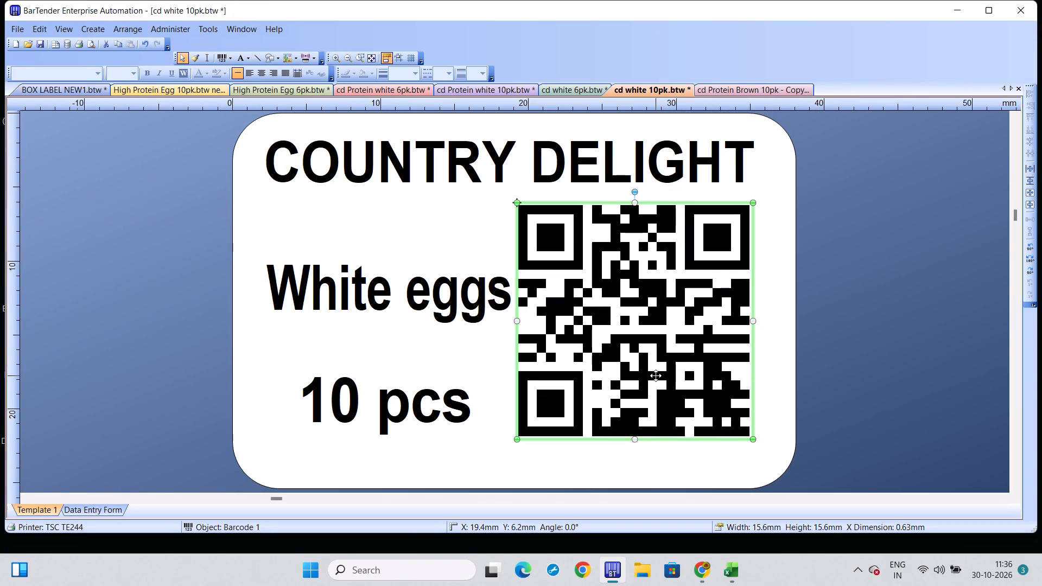
double_click(656, 375)
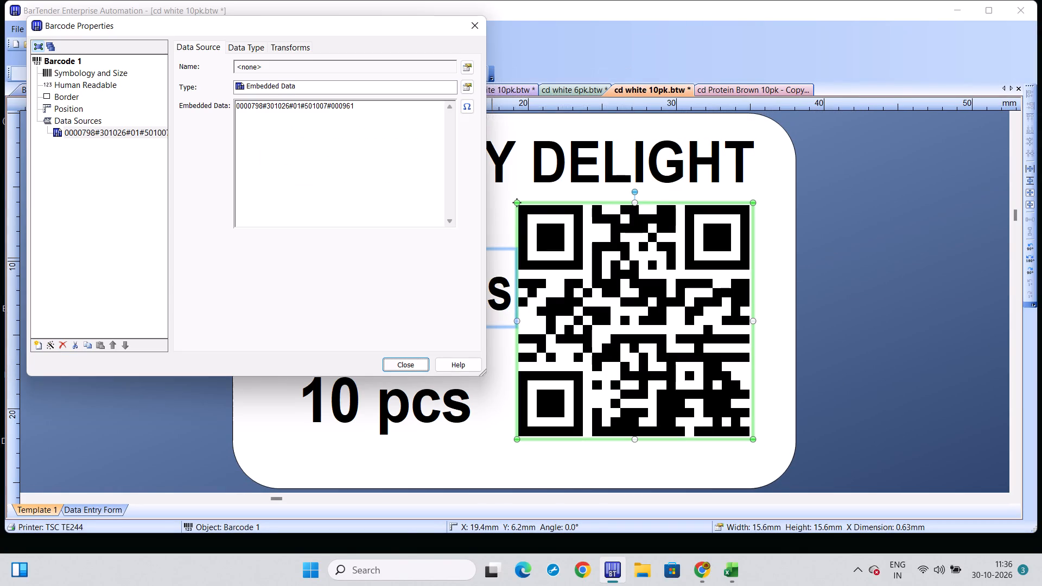
left_click(274, 106)
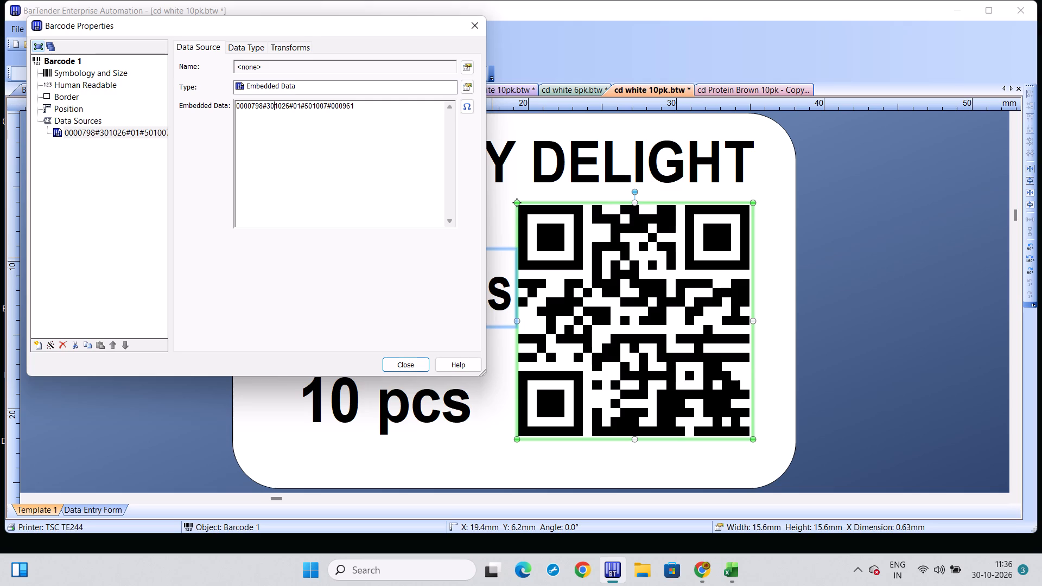
key("BackSpace")
key("1")
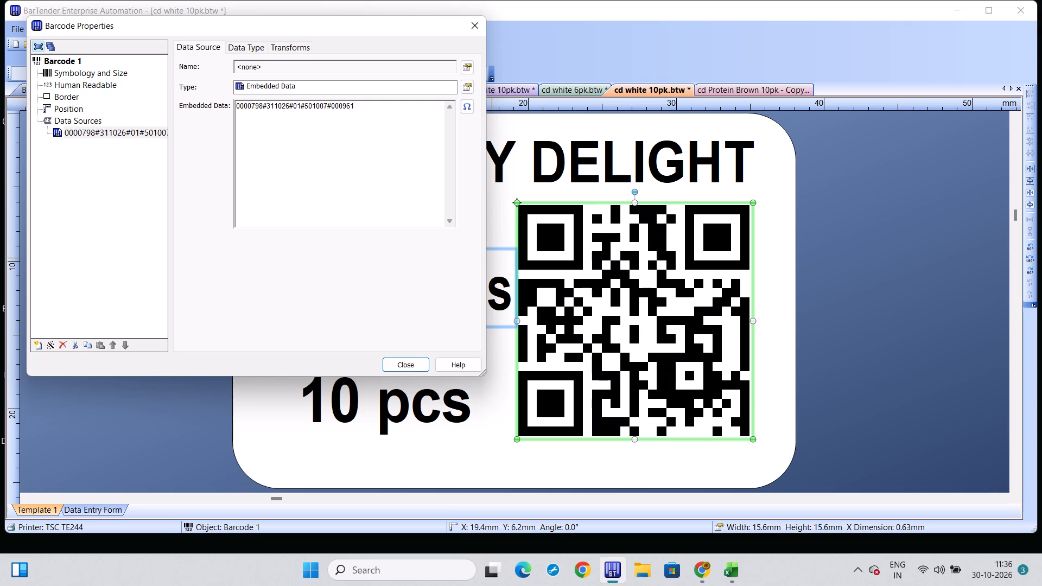
triple_click(345, 107)
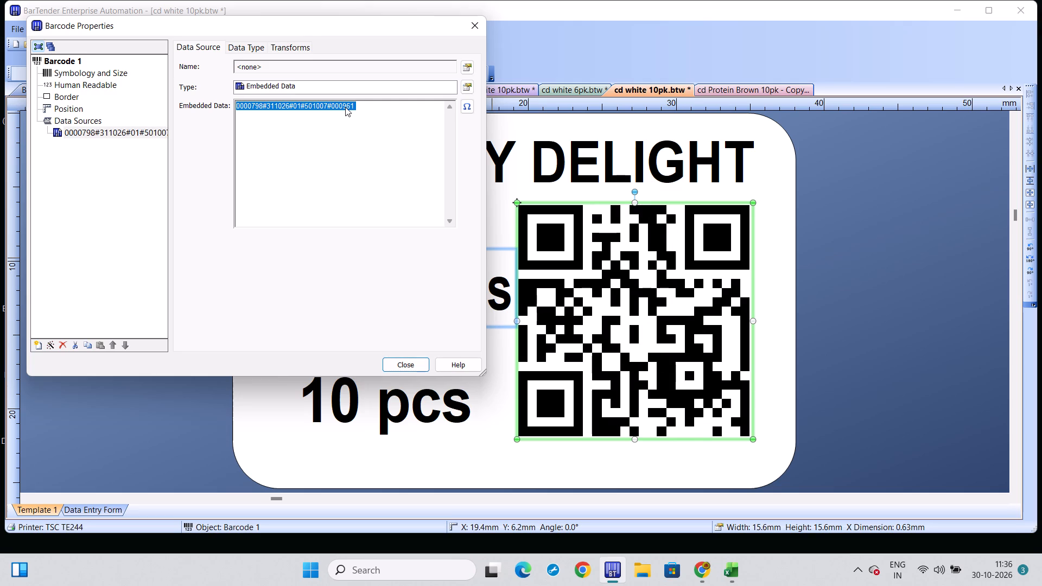
left_click(353, 141)
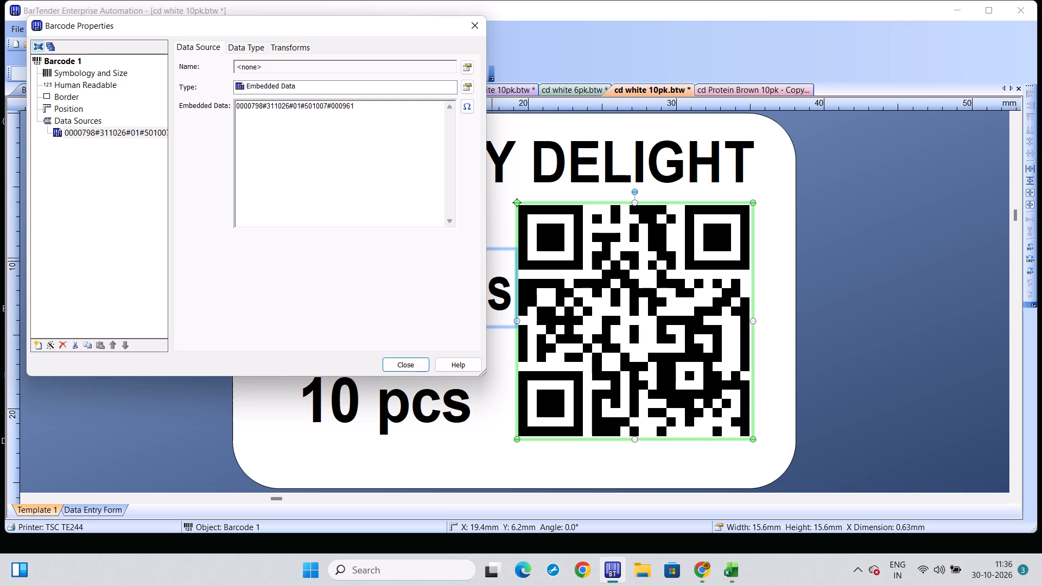
left_click(350, 110)
key("BackSpace")
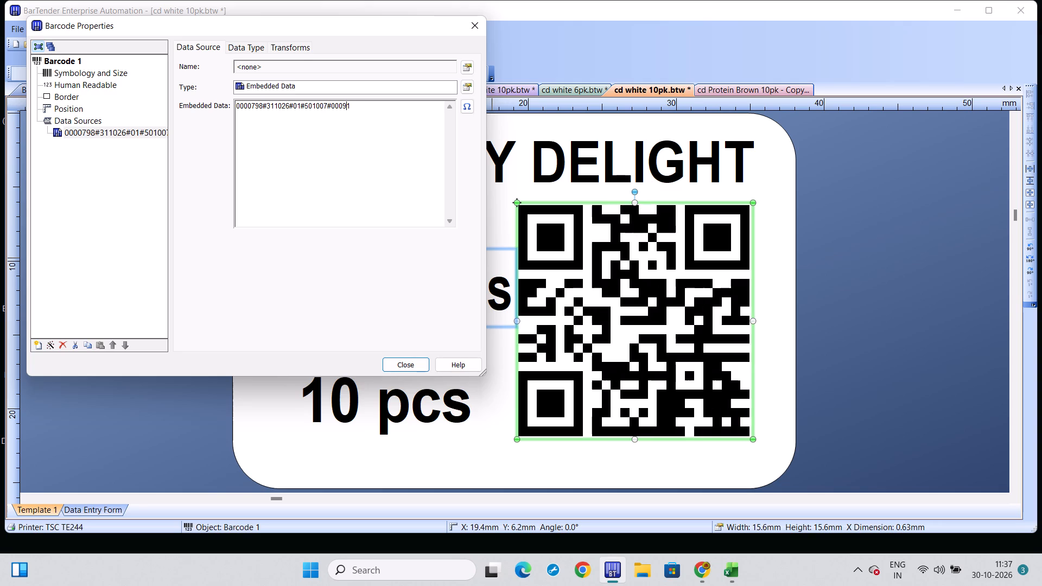
key("BackSpace")
type("00")
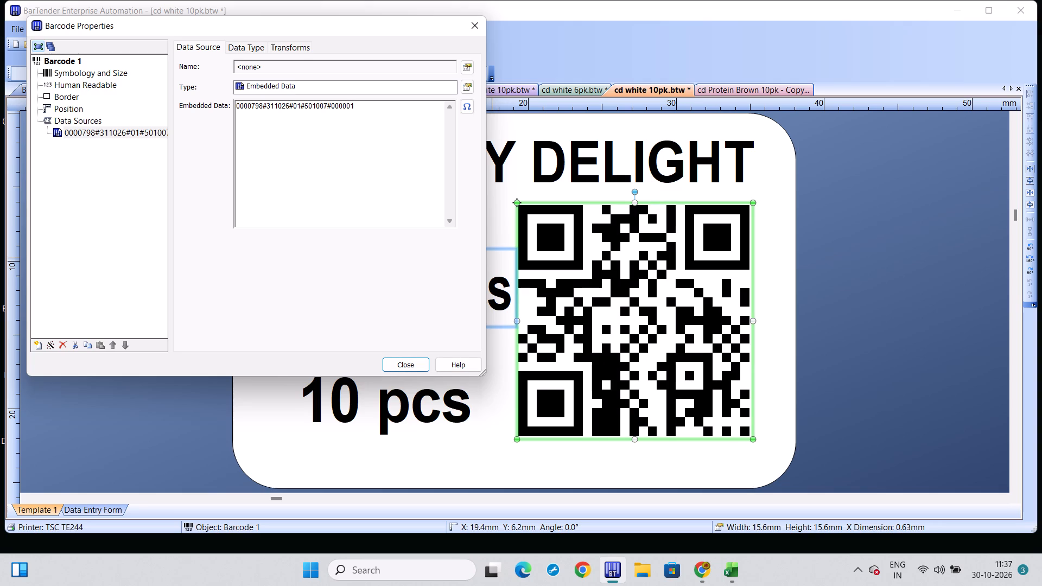
Replace the code between the 01 and 000001 parts of the QR code's embedded data with 501138.
left_click(327, 105)
key("BackSpace")
key("BackSpace")
key("BackSpace")
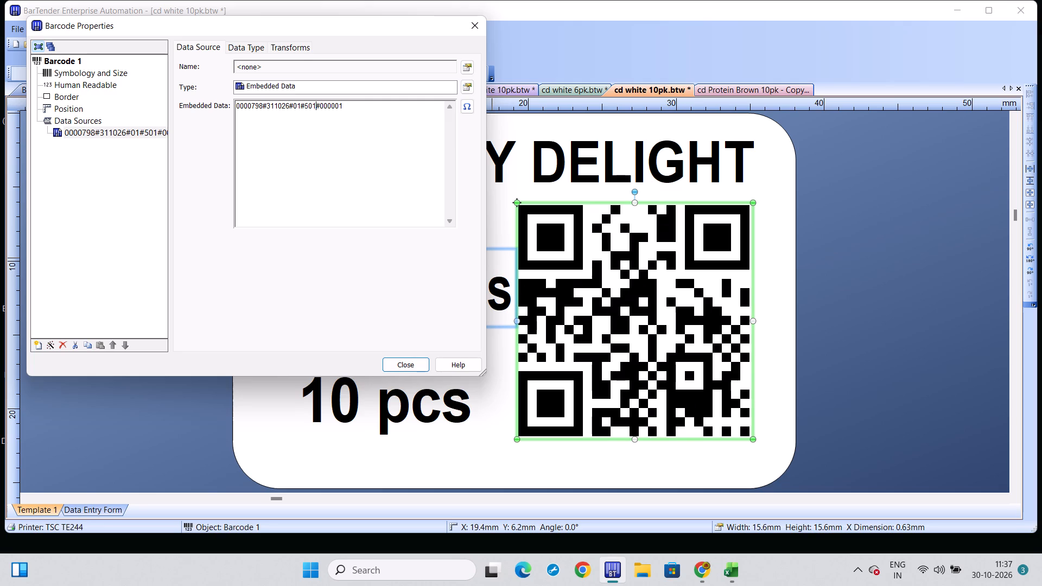
key("BackSpace")
type("11")
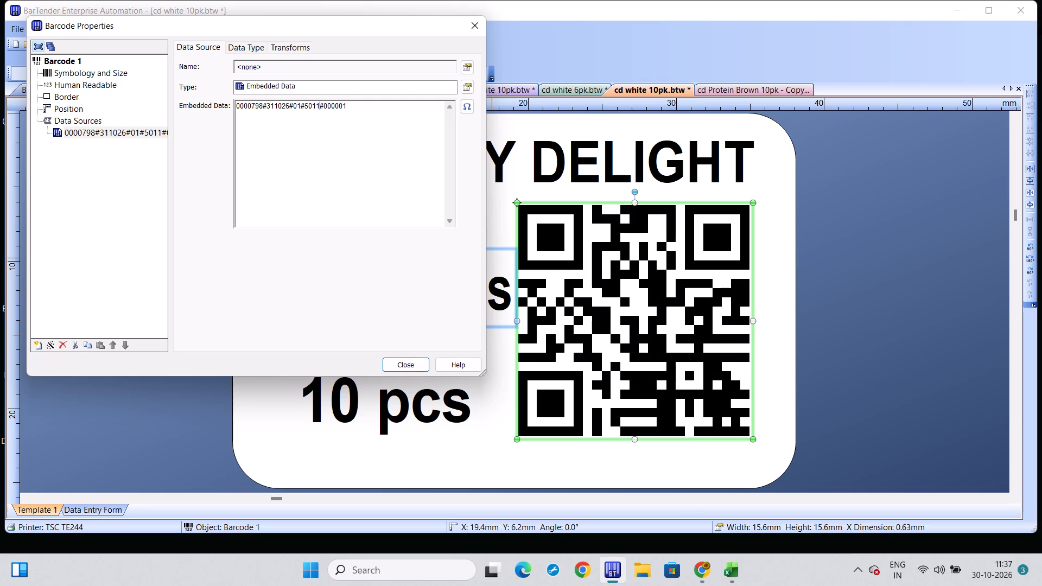
key("3")
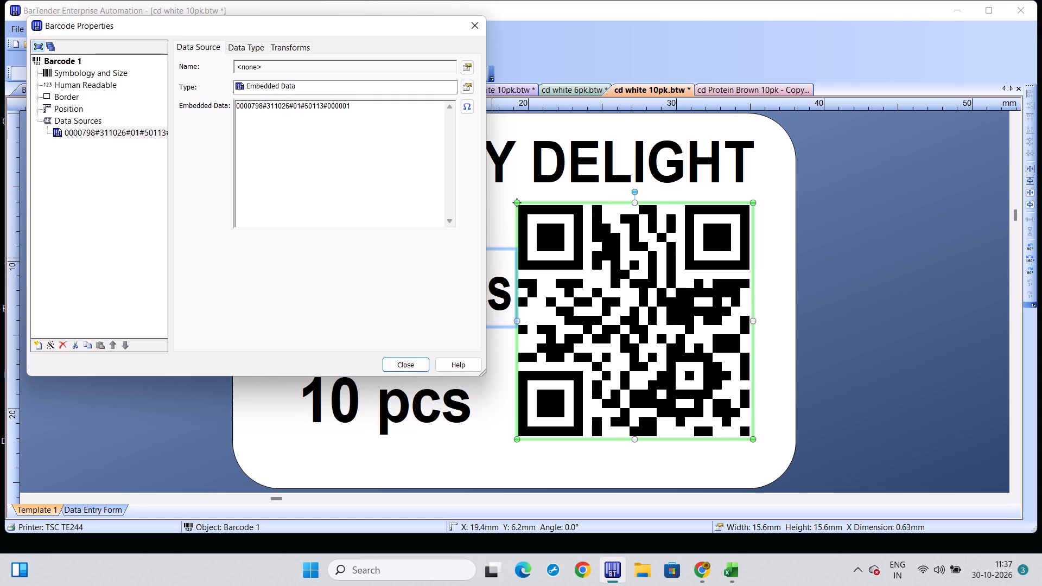
key("8")
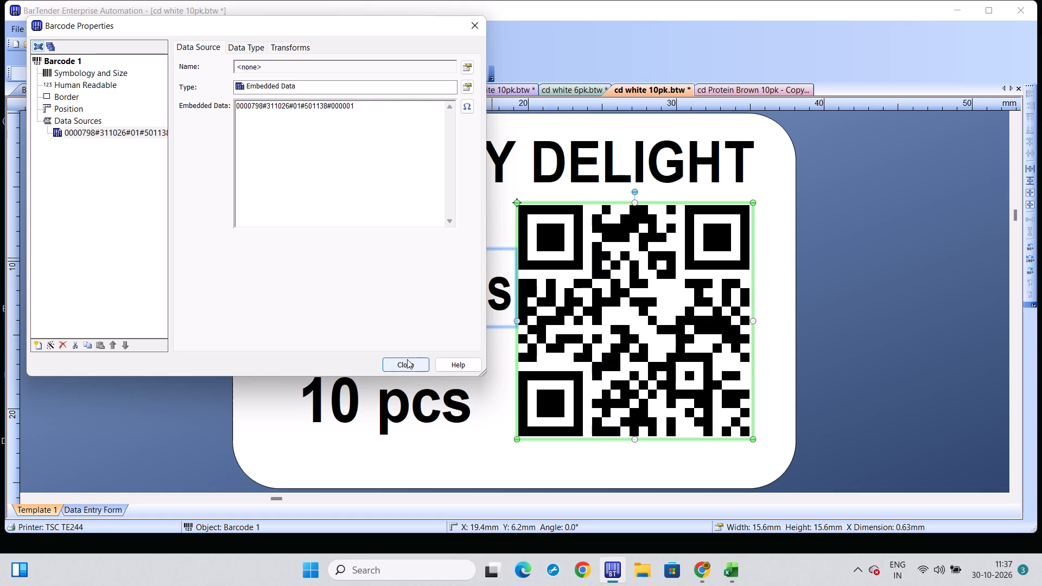
left_click(407, 359)
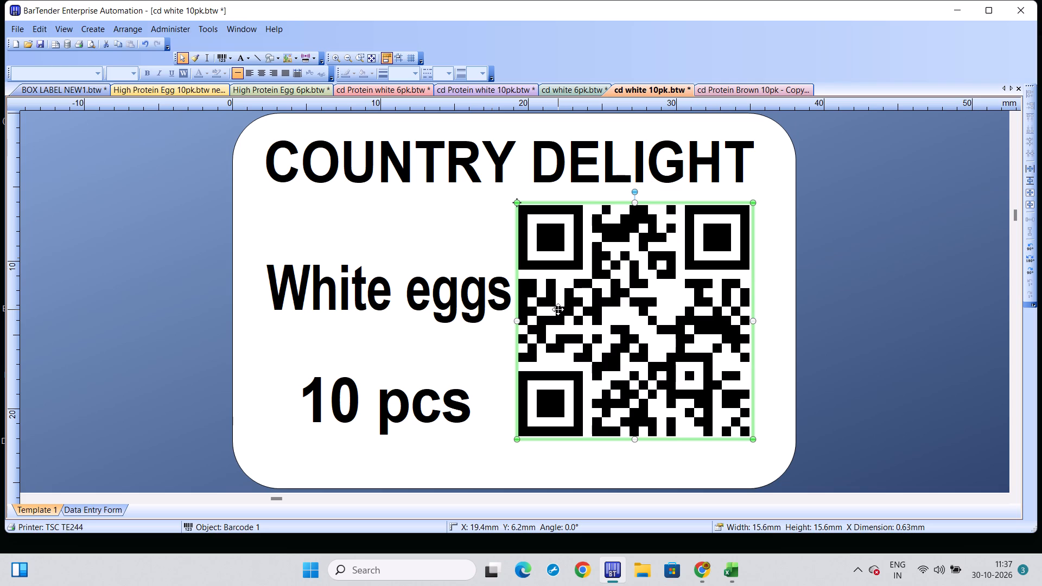
Print the cd white 10pk label with 320 serial numbers on the TSC TE244.
key("ctrl+p")
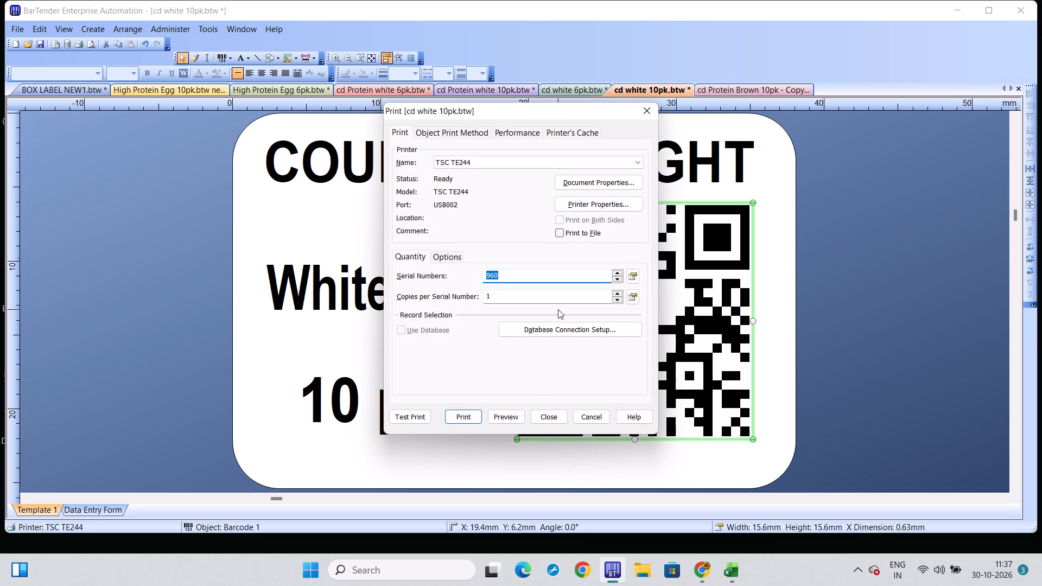
type("32")
key("0")
left_click(475, 412)
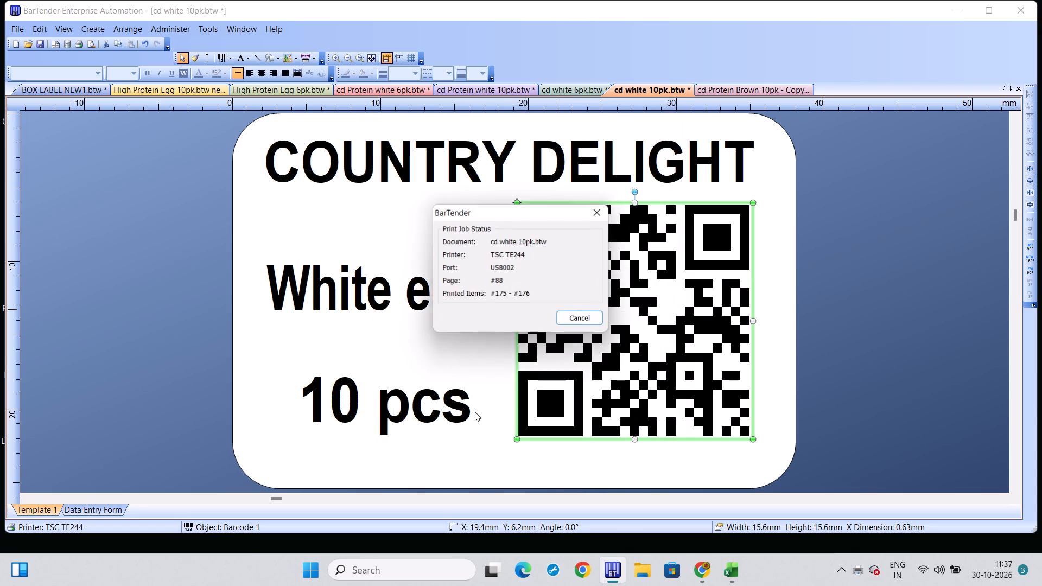
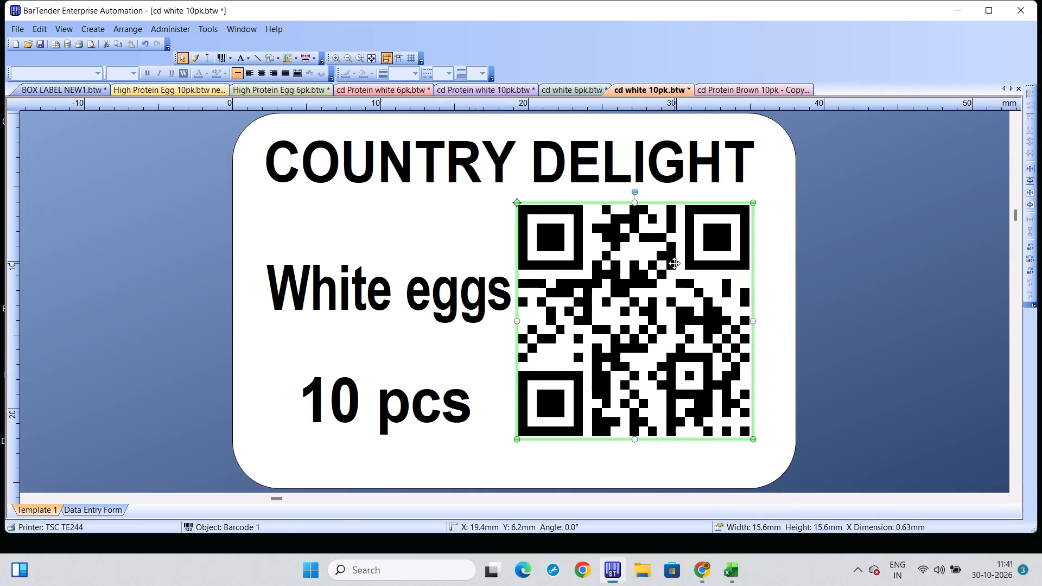
In the cd white 6pk label's QR code data, set the date part to 311026 and the final serial part to 000001.
left_click(581, 89)
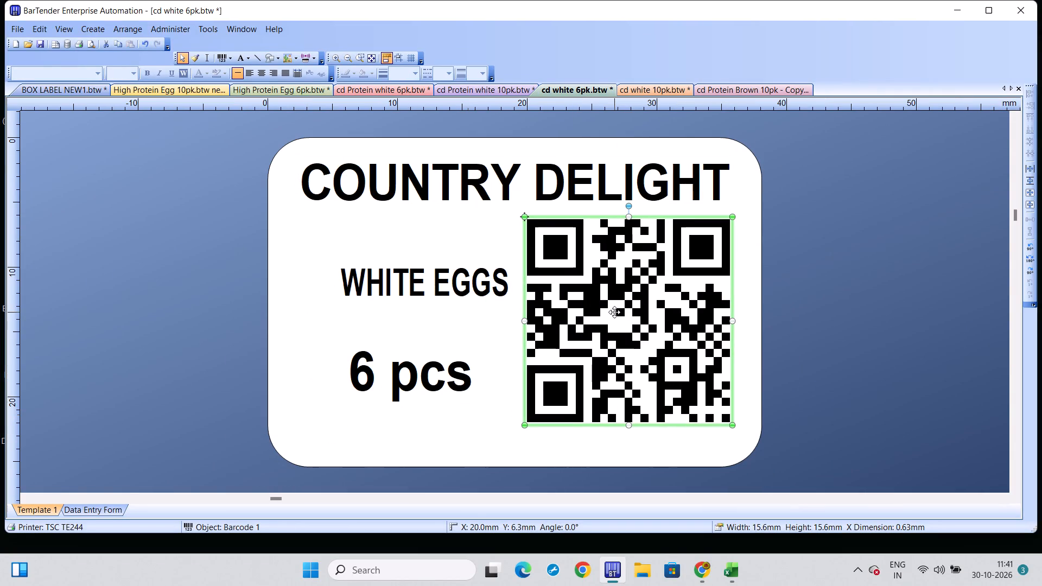
double_click(614, 312)
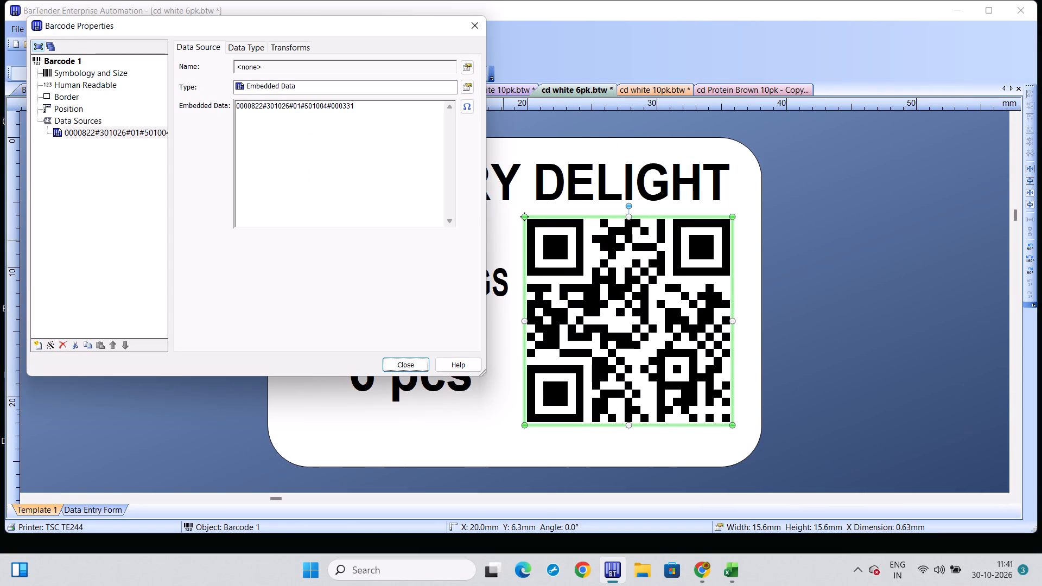
left_click(274, 106)
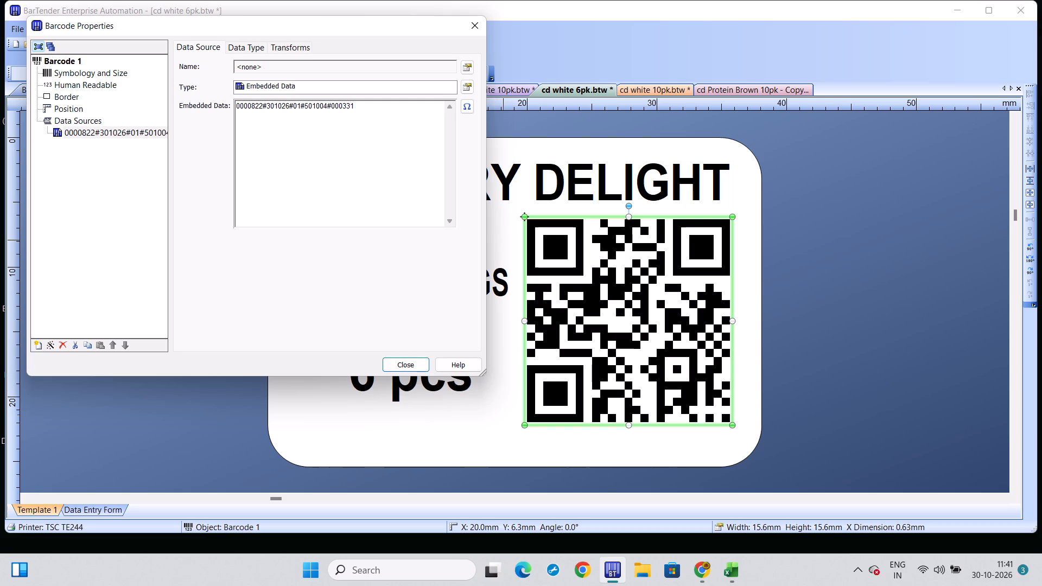
key("BackSpace")
key("1")
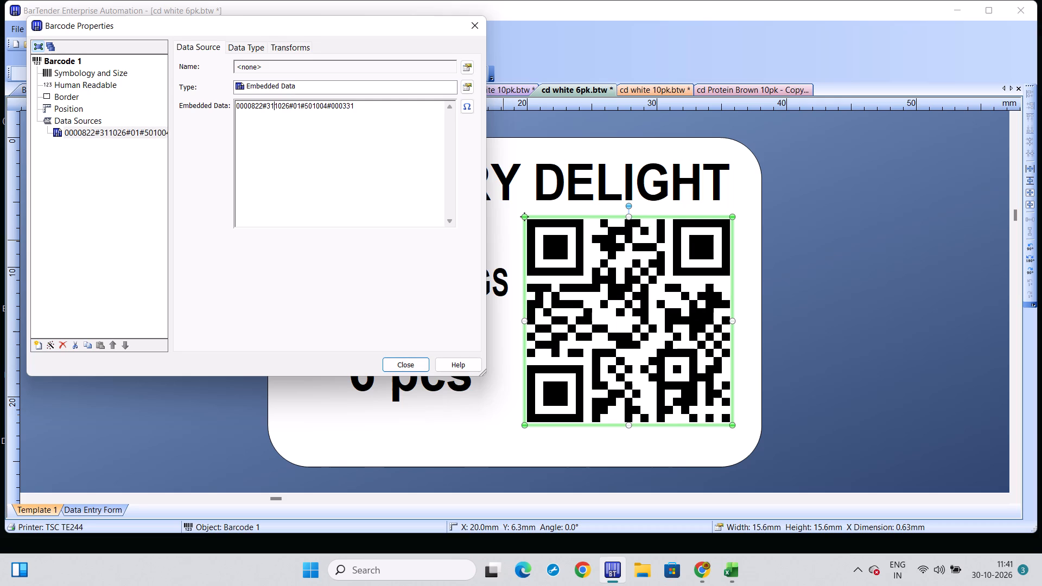
left_click(350, 104)
key("BackSpace")
key("BackSpace")
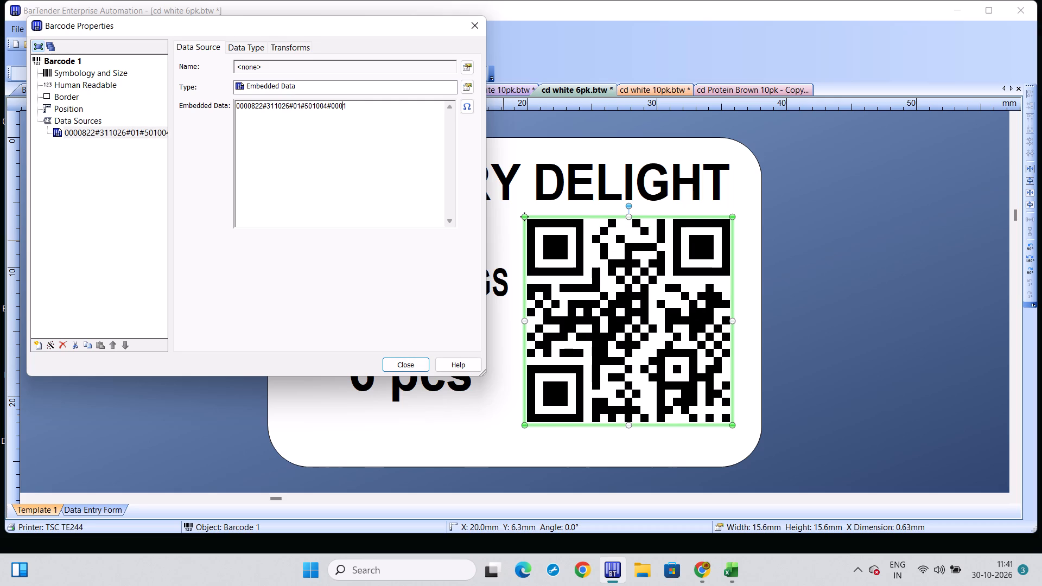
type("00")
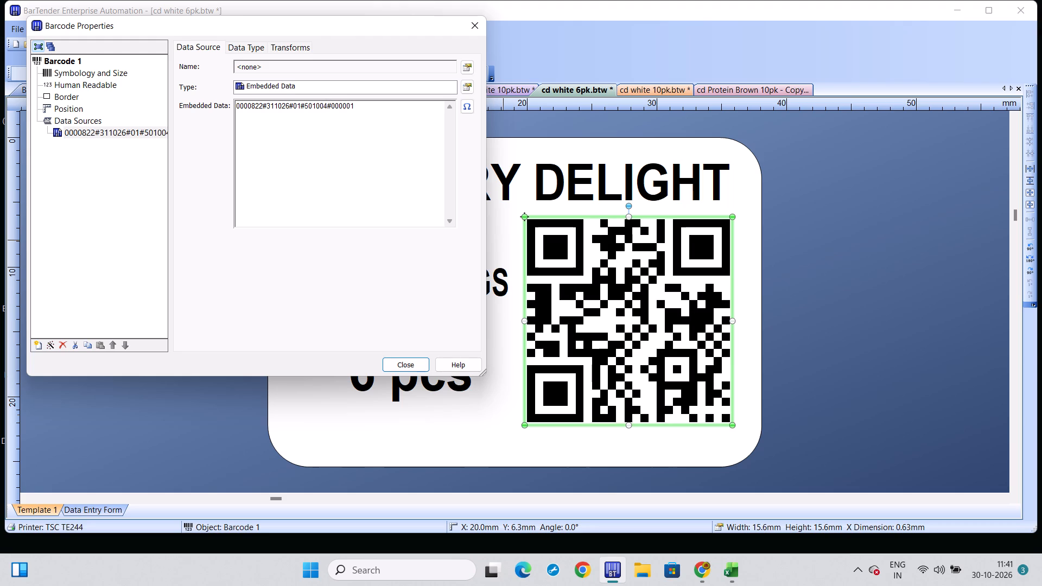
Replace the code between the 01 and 000001 parts of the QR code's embedded data with 501142.
left_click(326, 105)
key("BackSpace")
key("BackSpace")
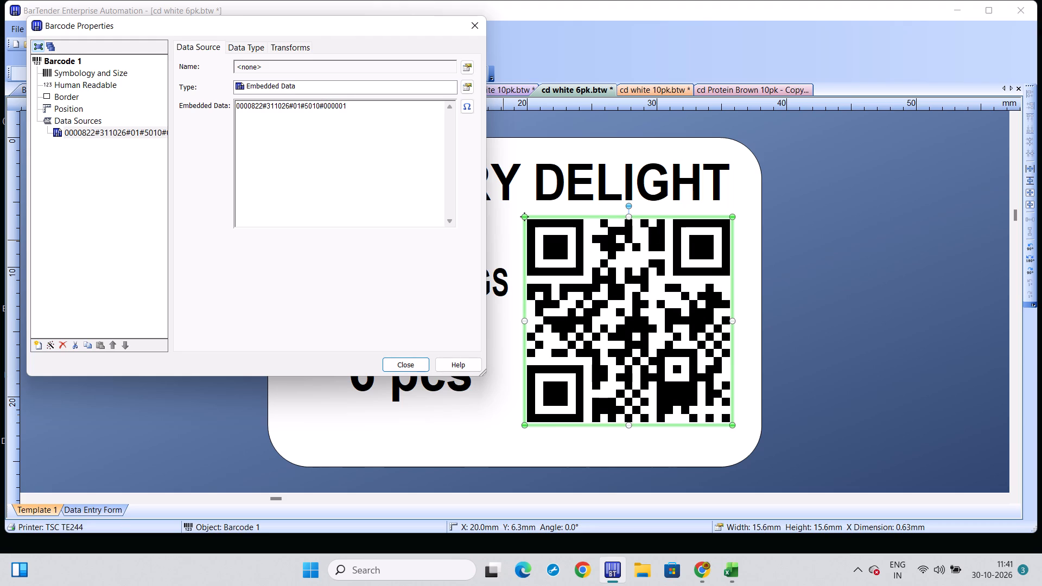
key("BackSpace")
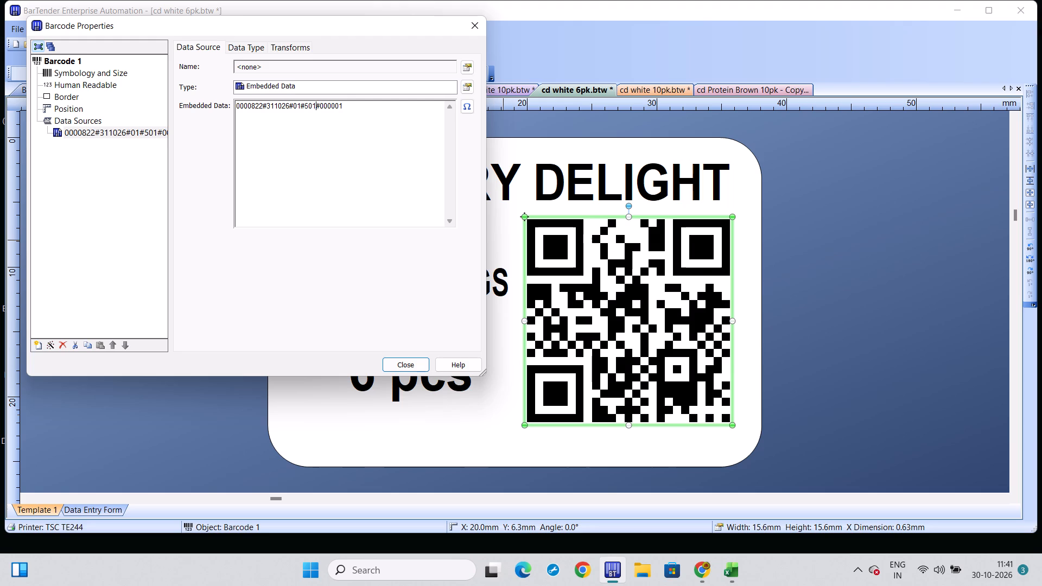
key("1")
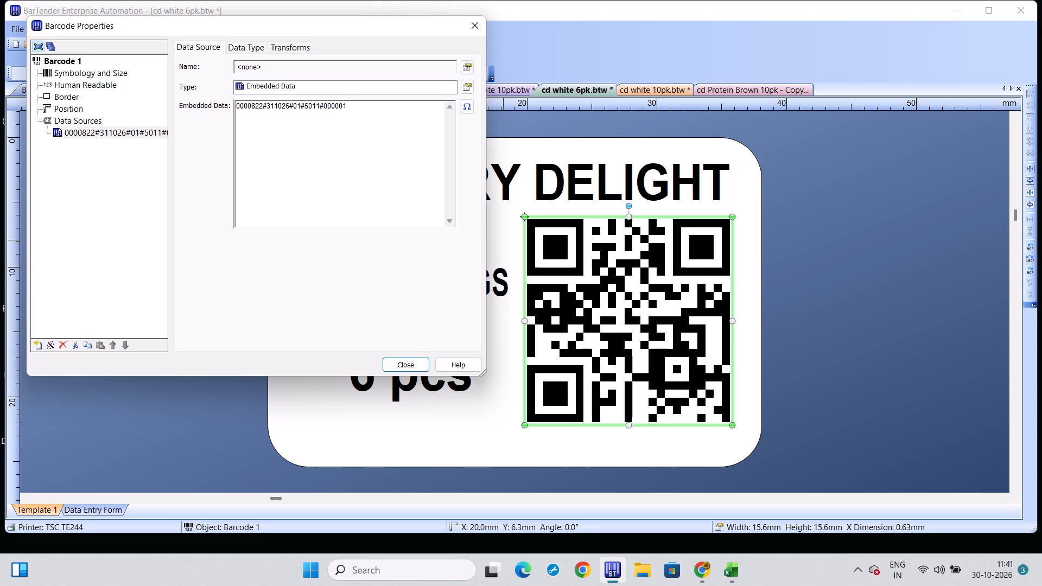
type("42")
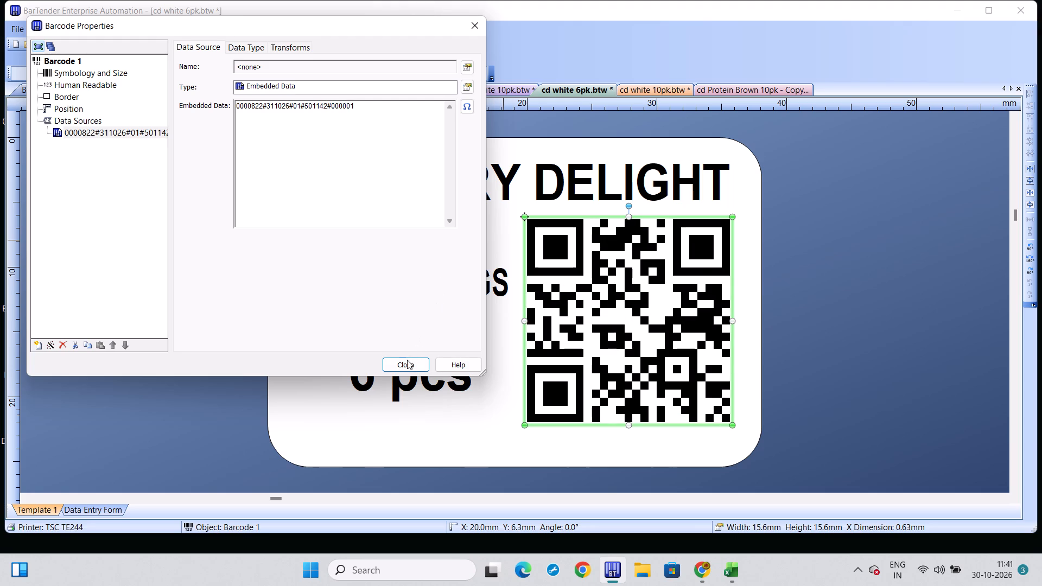
left_click(406, 362)
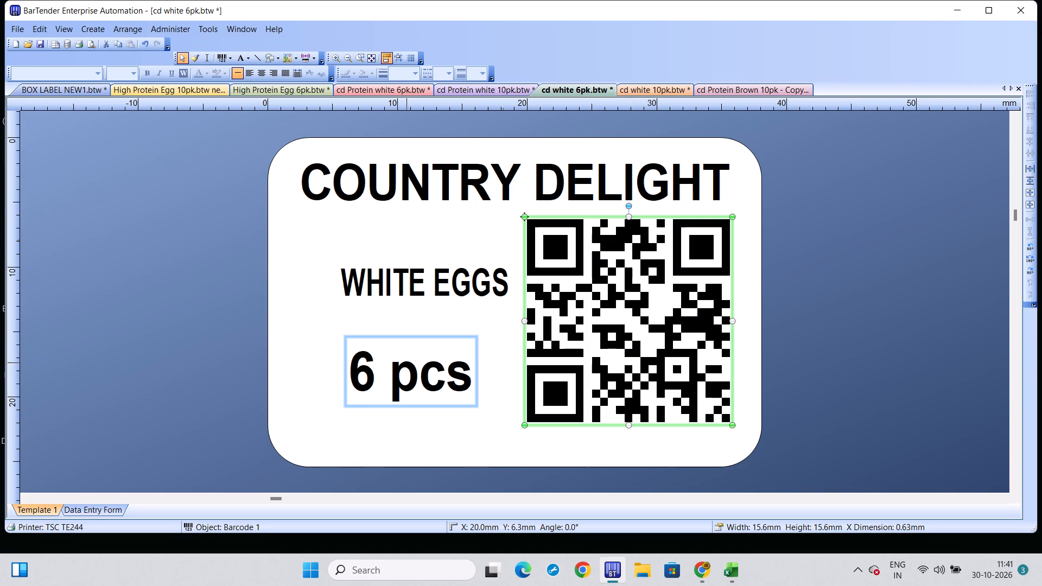
Print the cd white 6pk label with 216 serial numbers on the TSC TE244.
key("ctrl+p")
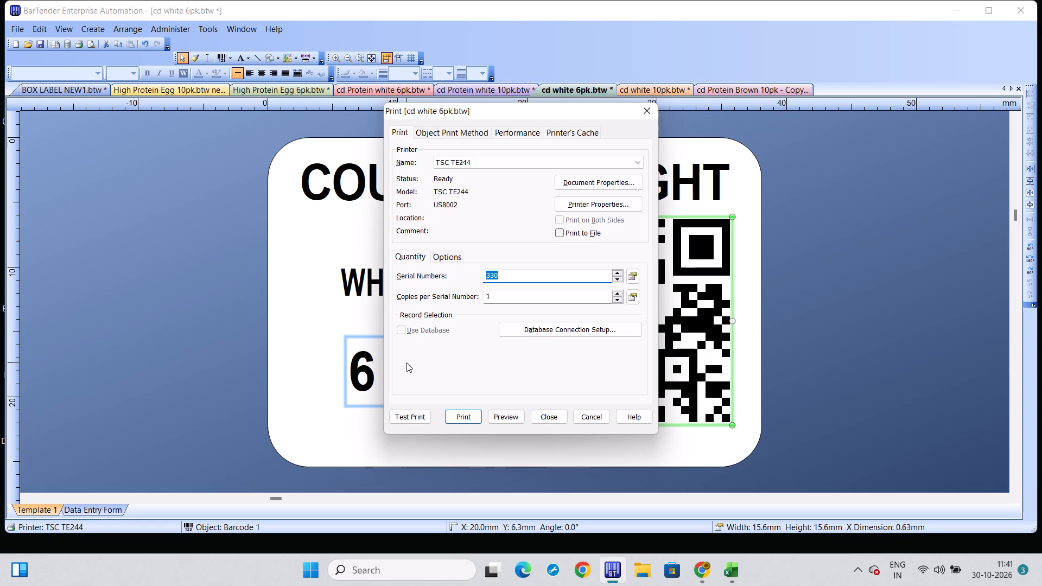
type("21")
key("6")
left_click(462, 421)
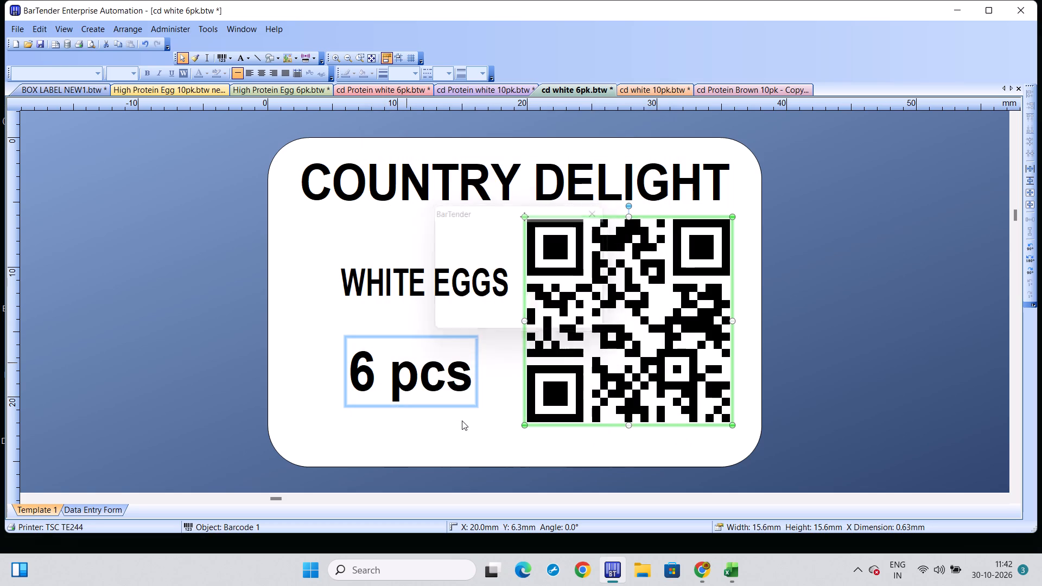
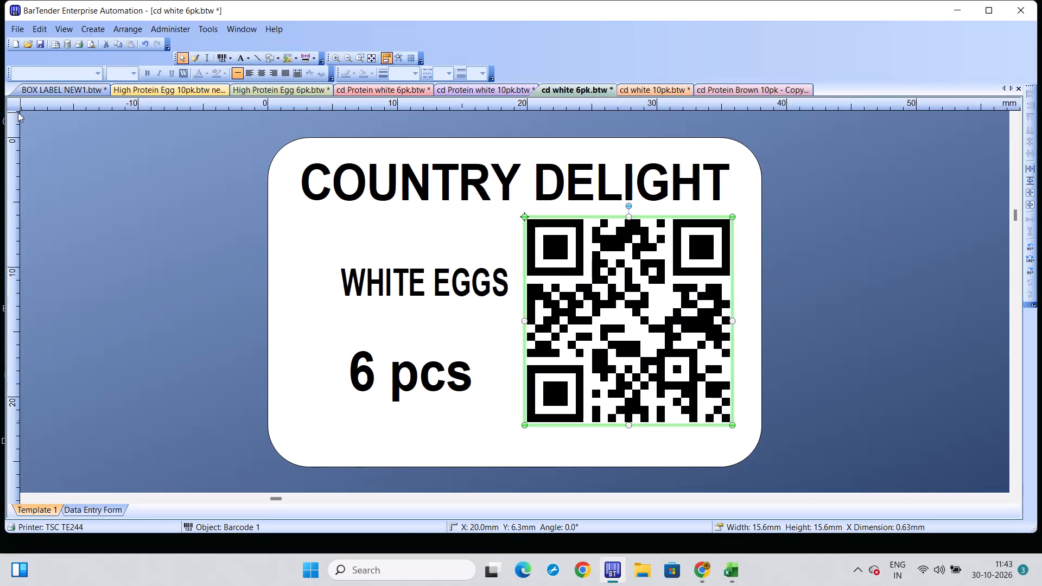
In the BOX LABEL NEW1 document, replace the product name above the date with FARM WHITE.
left_click(58, 94)
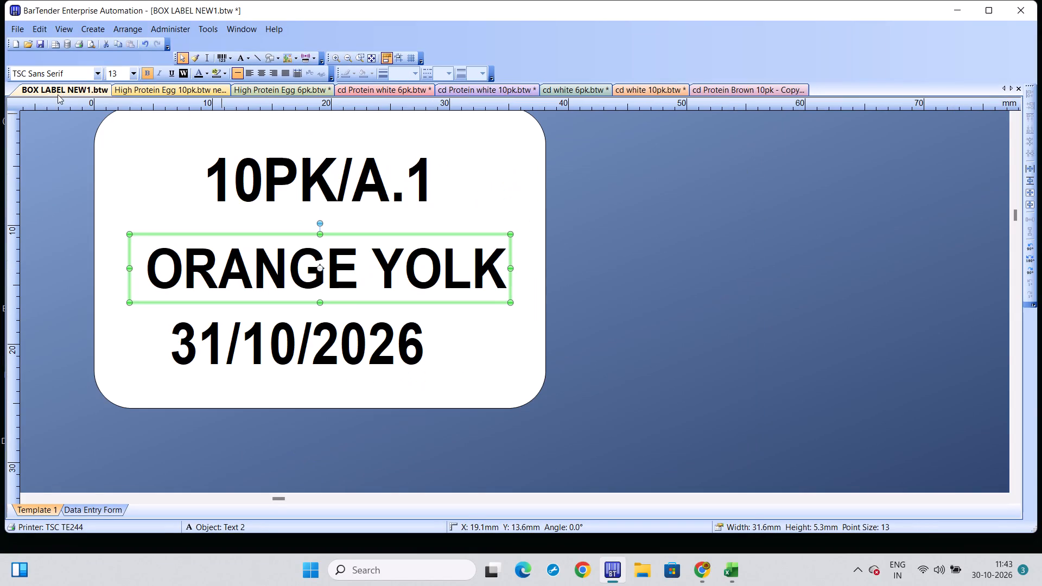
left_click(491, 262)
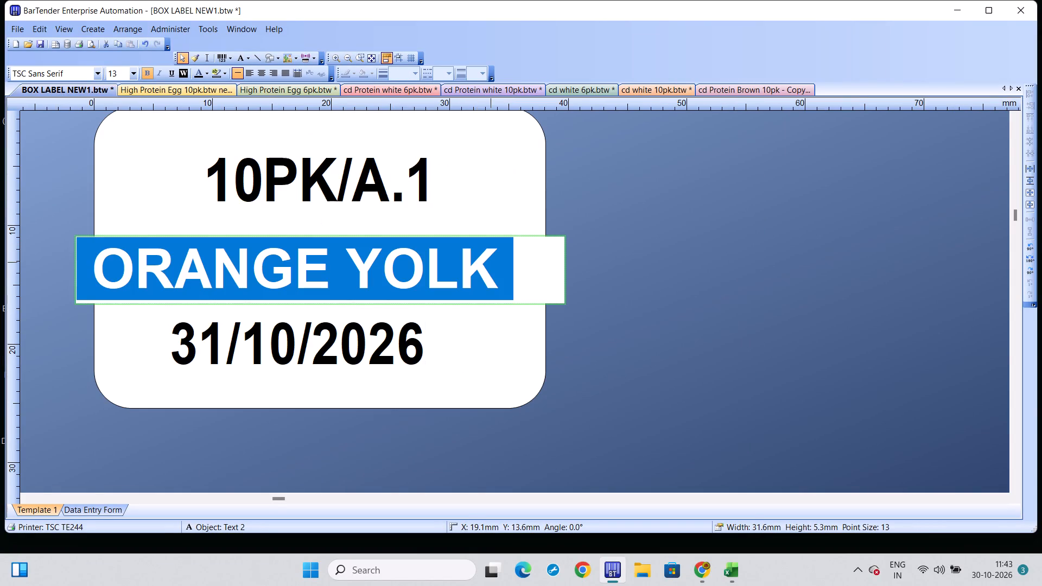
left_click(491, 262)
key("BackSpace")
key("BackSpace")
key("BackSpace")
key("BackSpace")
key("BackSpace")
key("BackSpace")
key("BackSpace")
key("BackSpace")
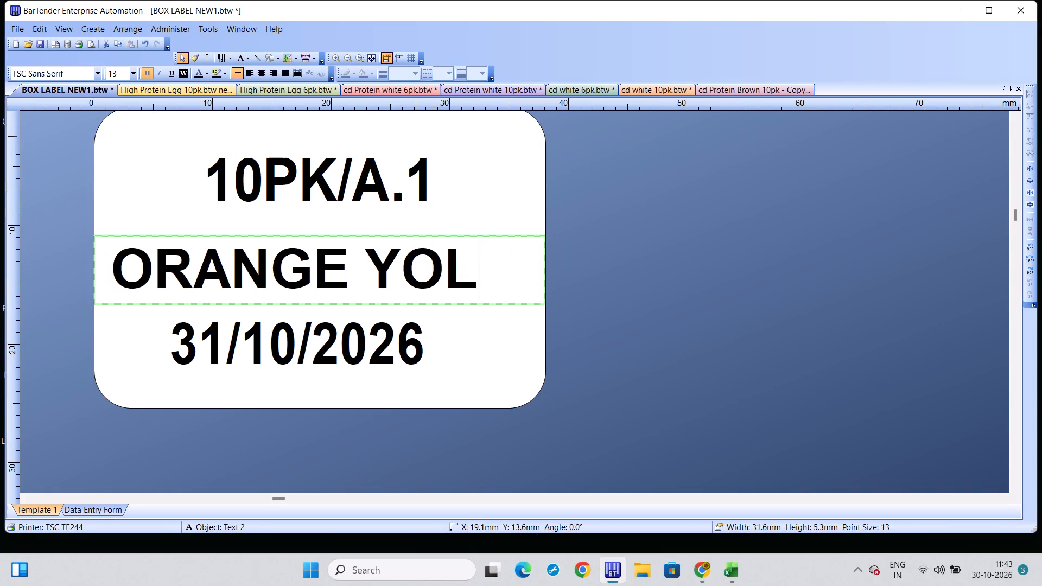
key("BackSpace")
key("BackSpace")
key("BackSpace")
key("BackSpace")
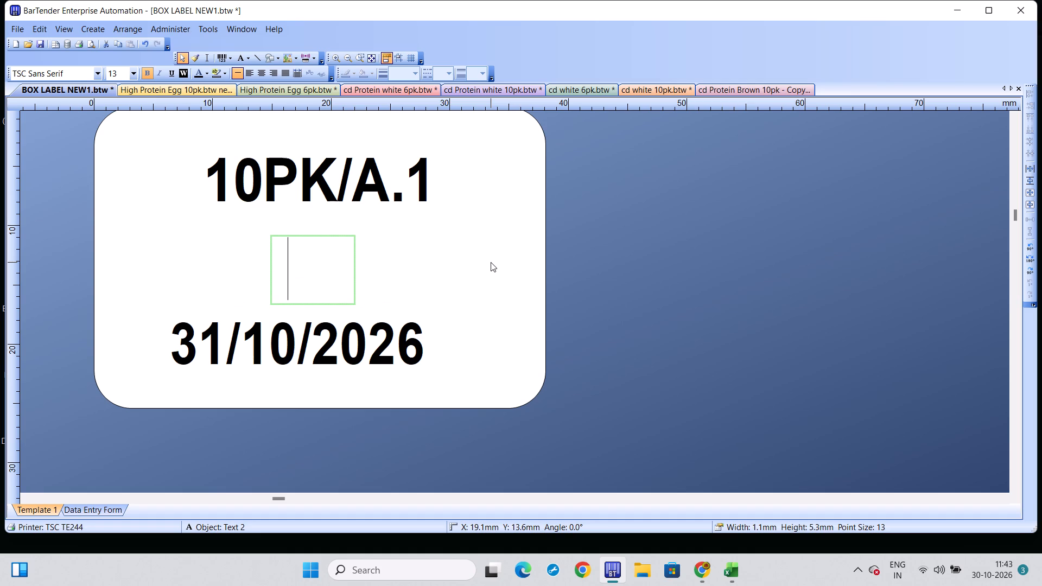
type("FA")
key("r")
type("M")
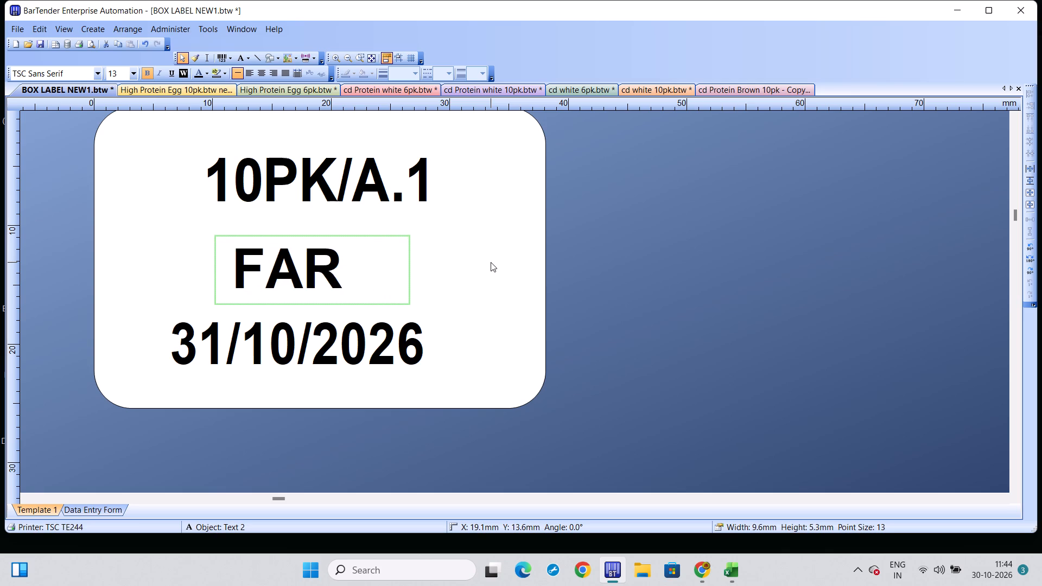
key("space")
key("w")
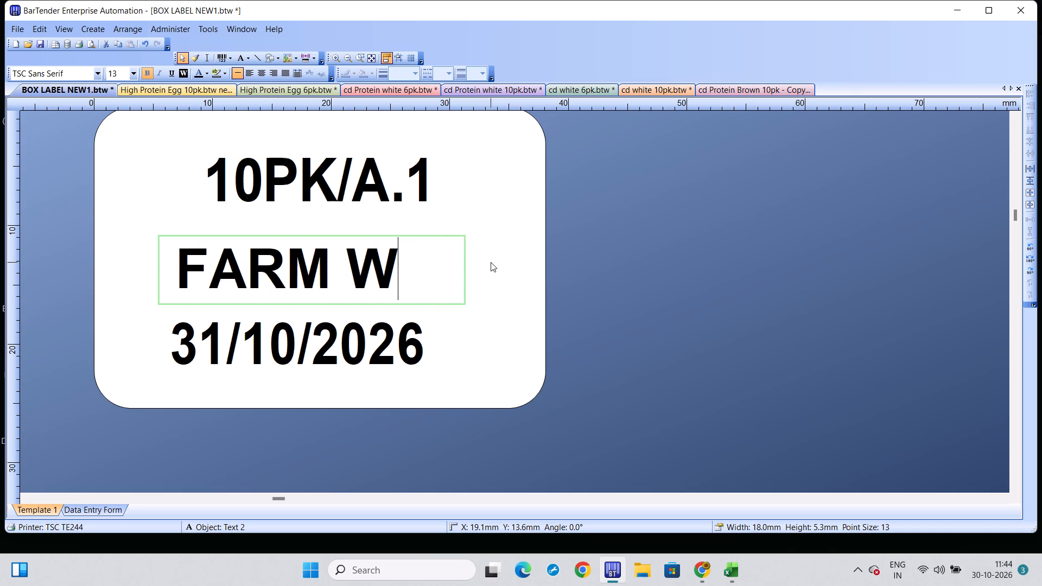
type("HI")
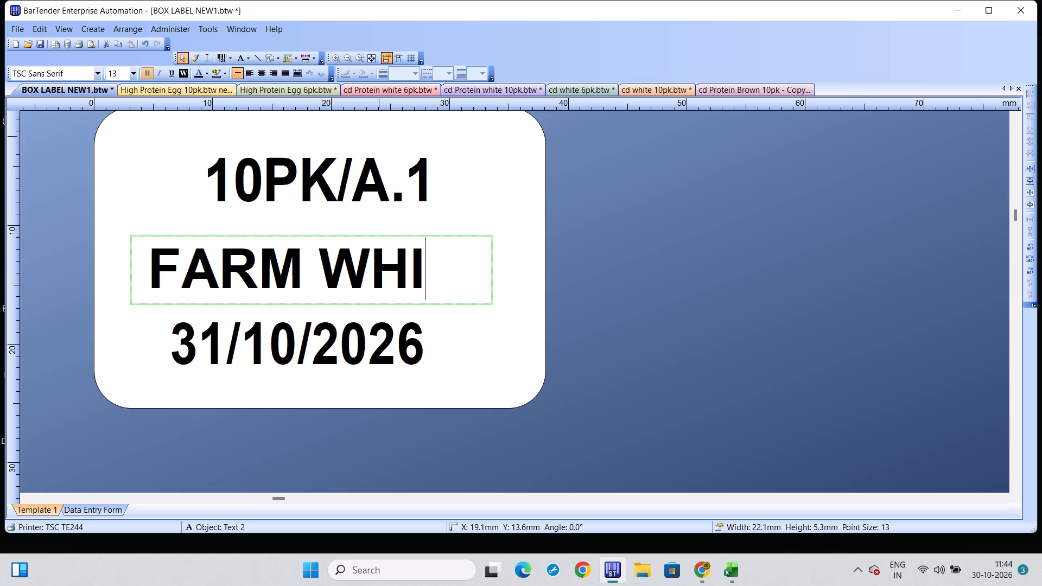
type("TE")
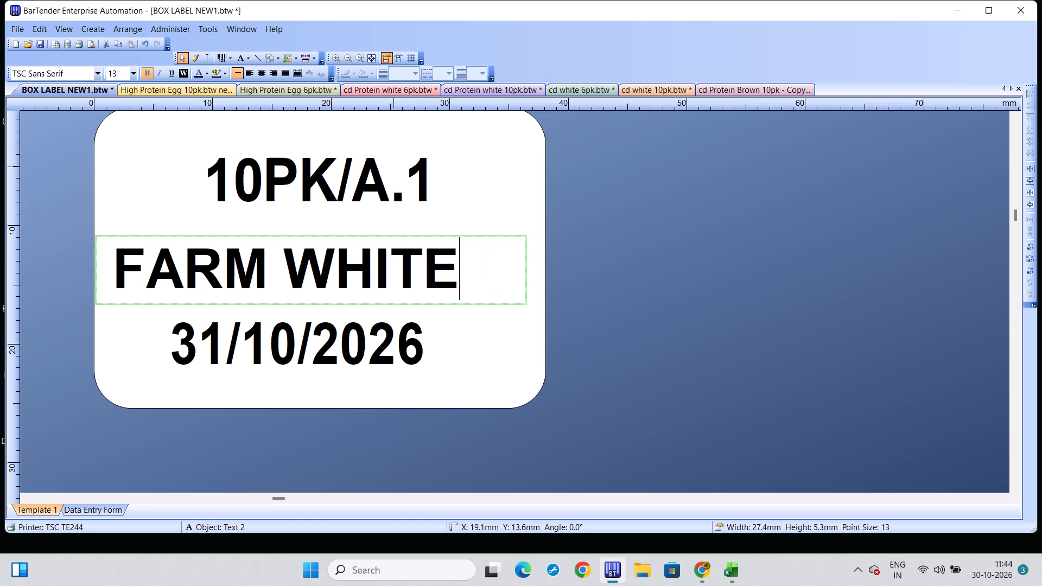
Print 20 copies of the 10PK/A.1 FARM WHITE box label on the TSC TE244.
key("ctrl+p")
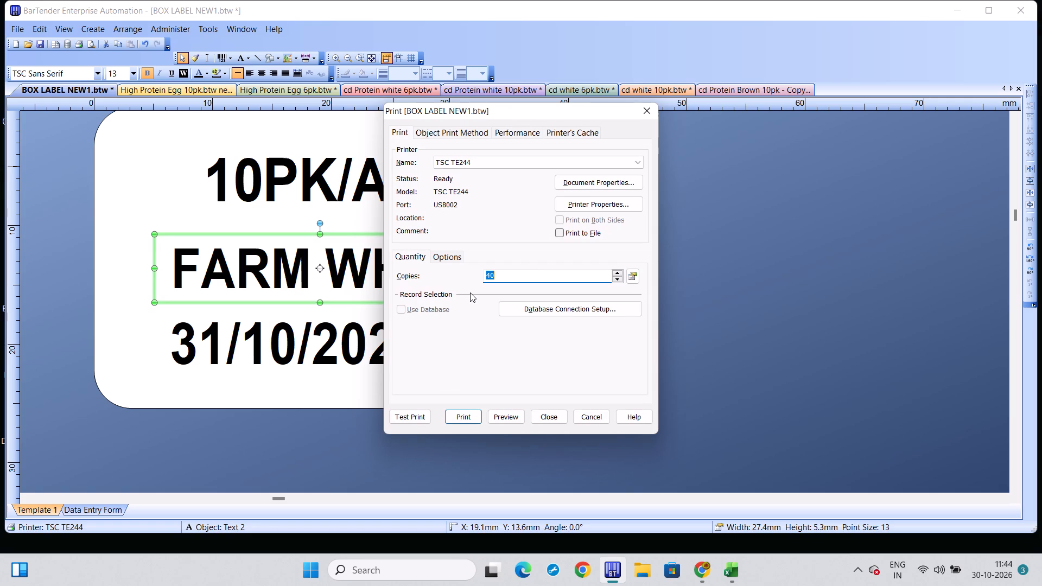
key("2")
key("0")
left_click(475, 412)
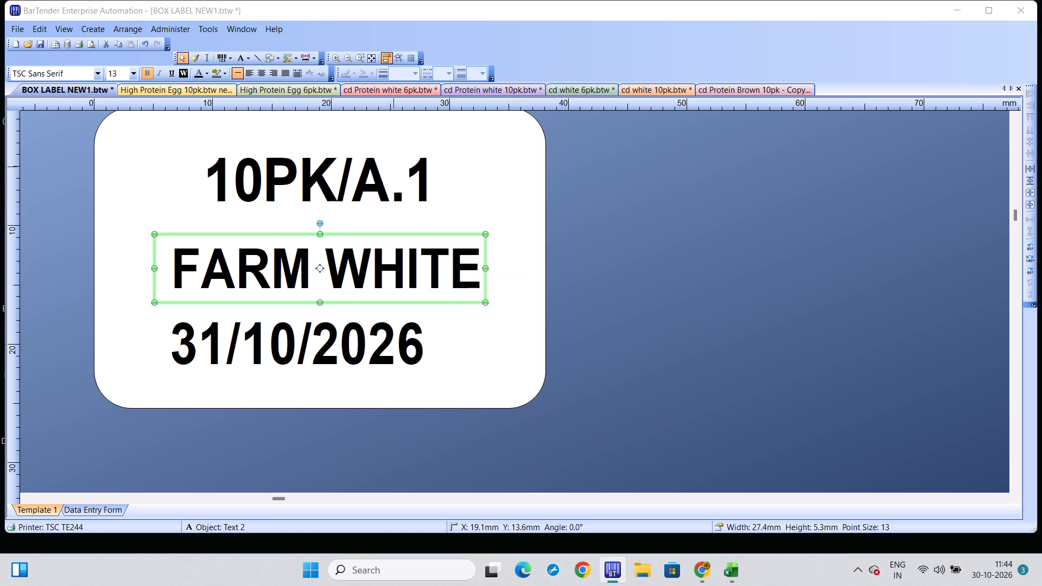
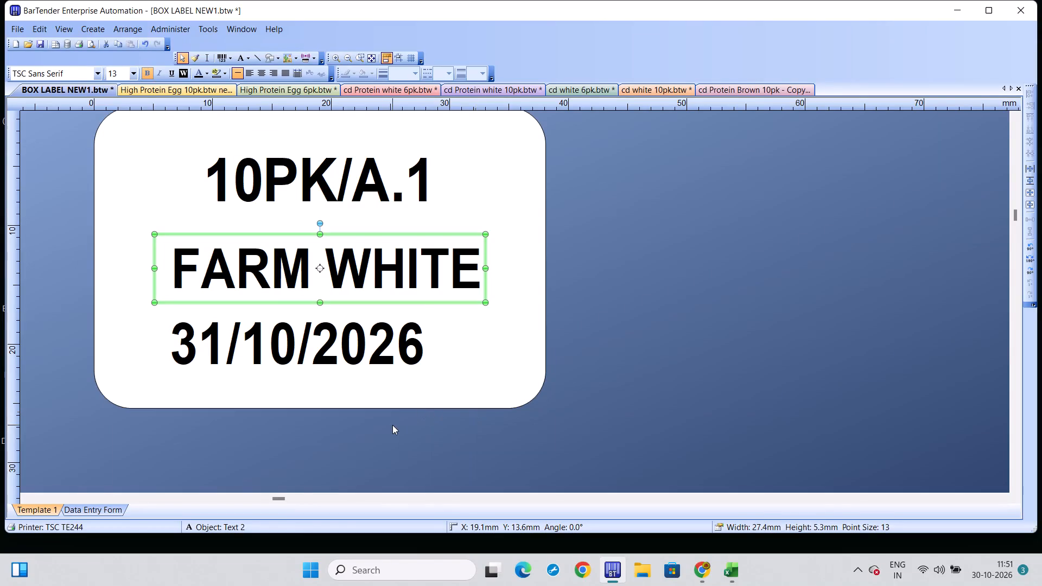
Replace the product name above the date on the box label with PROTEIN MAX.
left_click(473, 282)
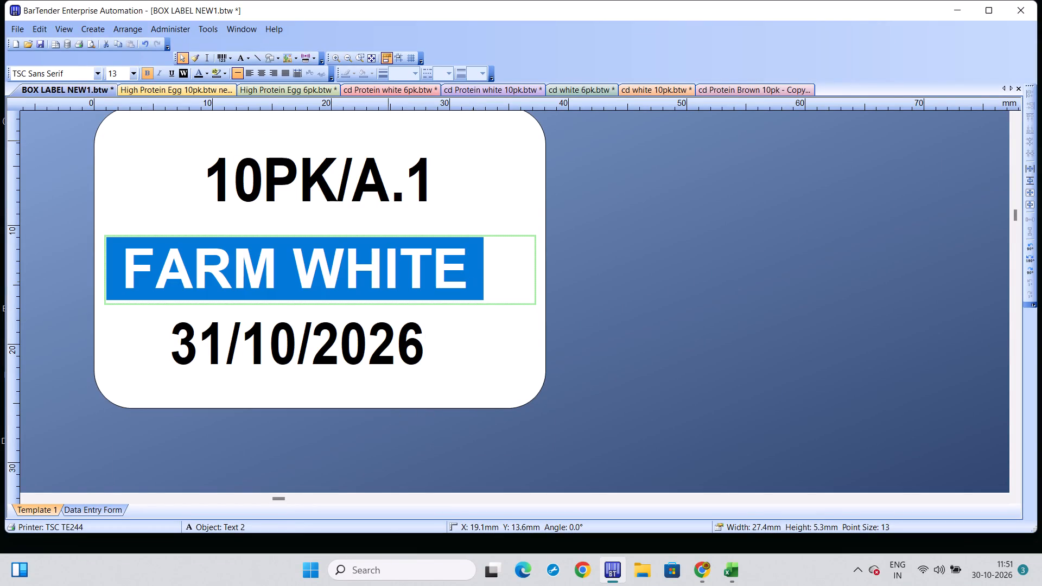
key("BackSpace")
type("PROTEIN")
key("space")
type("MAX")
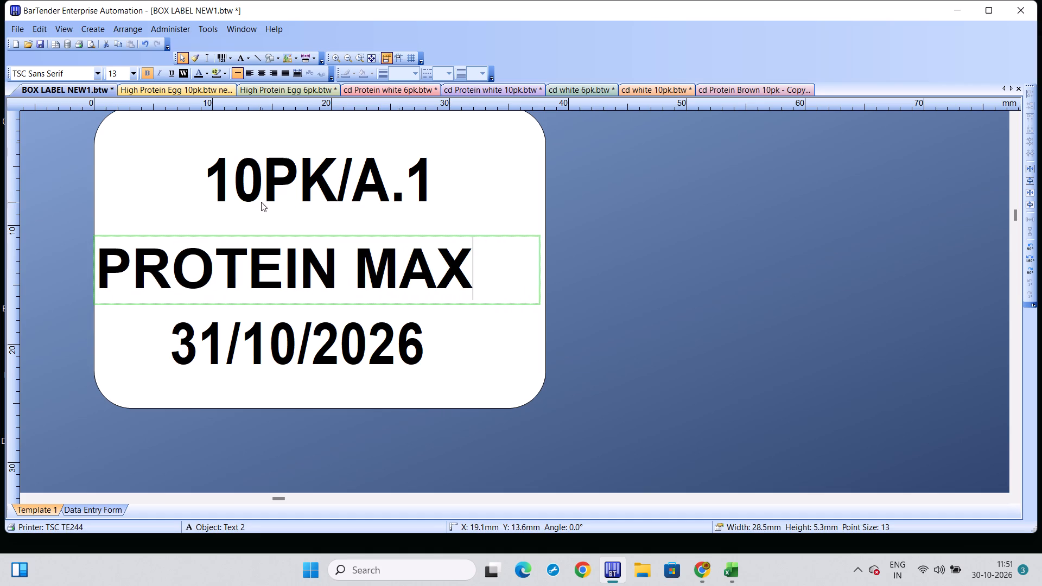
Change the pack size in the label's top line to 06PK, keeping the /A.1 suffix.
left_click(259, 177)
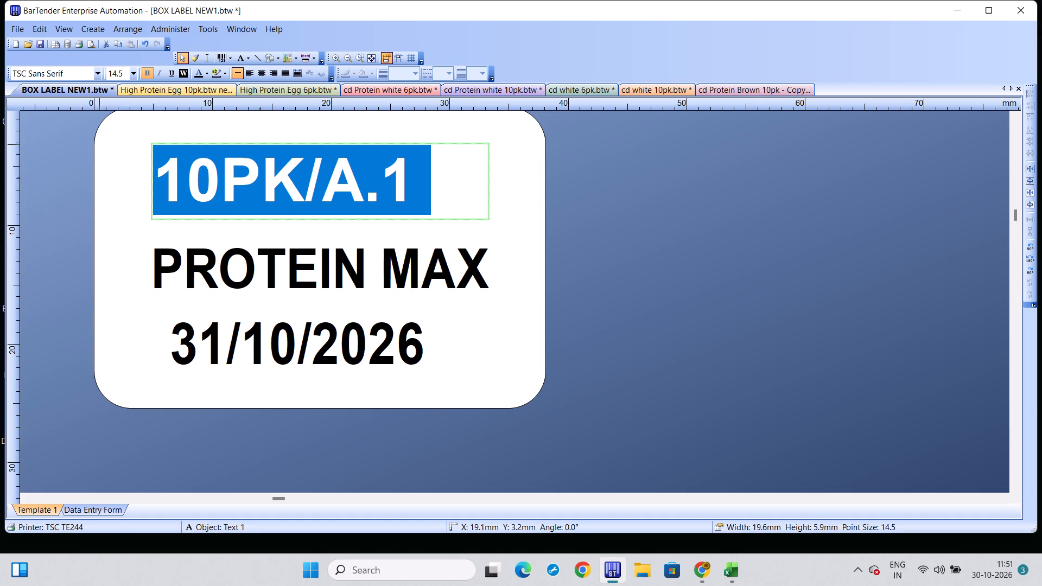
left_click(218, 179)
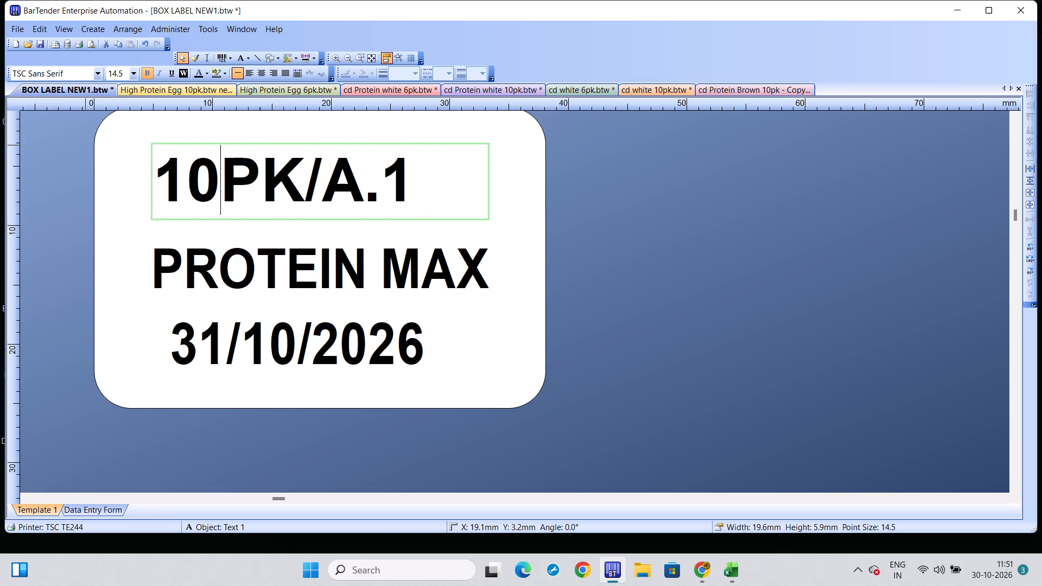
key("BackSpace")
key("BackSpace")
type("06")
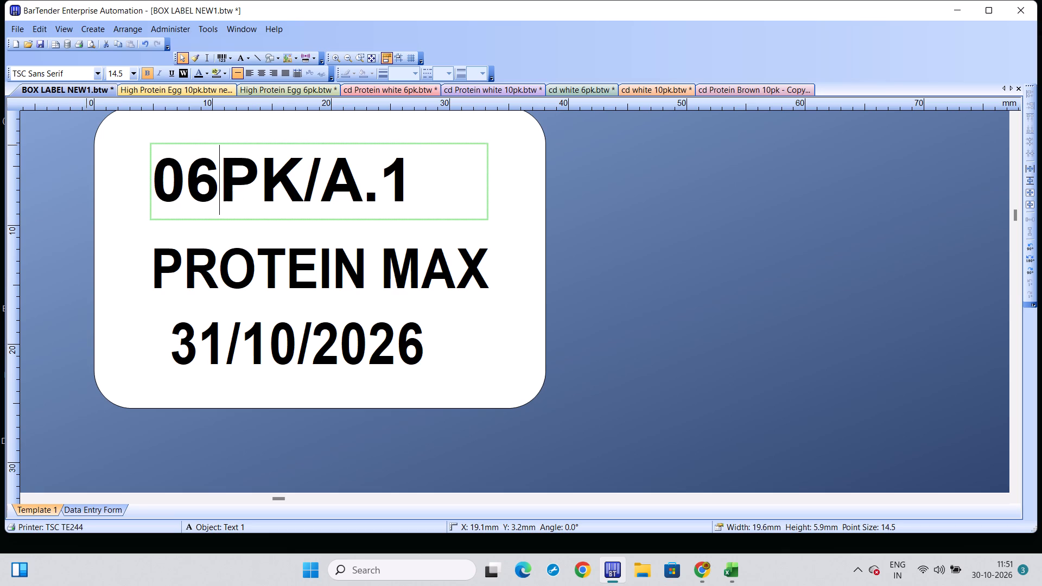
Print 30 copies of the 06PK/A.1 PROTEIN MAX box label on the TSC TE244.
key("ctrl+p")
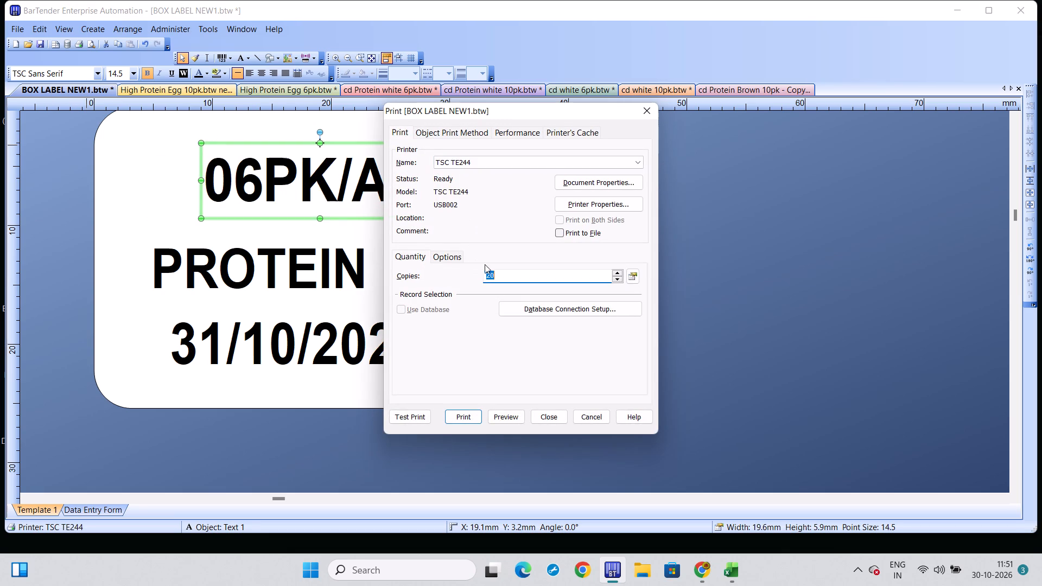
left_click(500, 272)
key("BackSpace")
key("BackSpace")
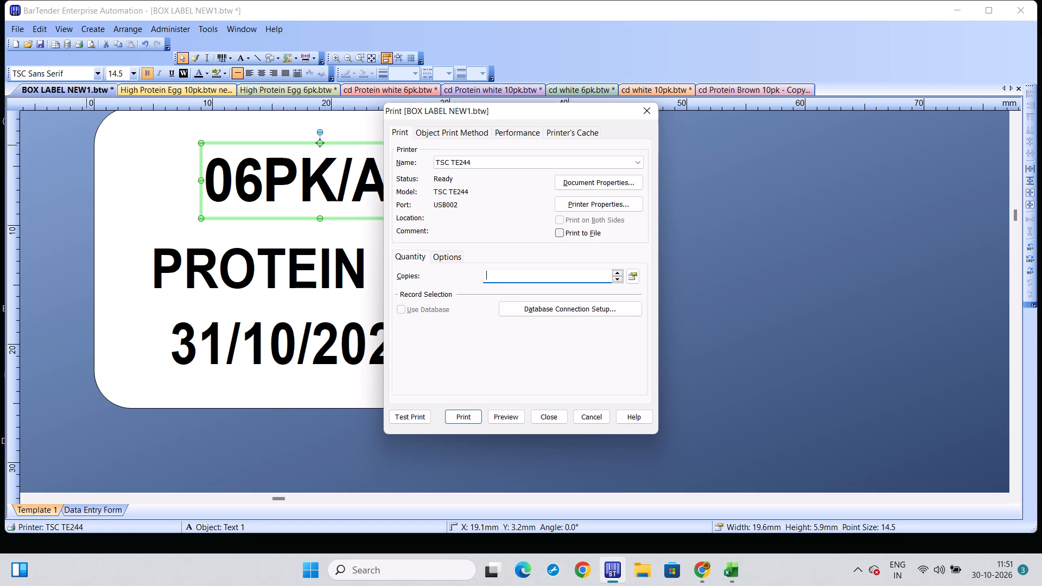
key("3")
key("0")
left_click(458, 417)
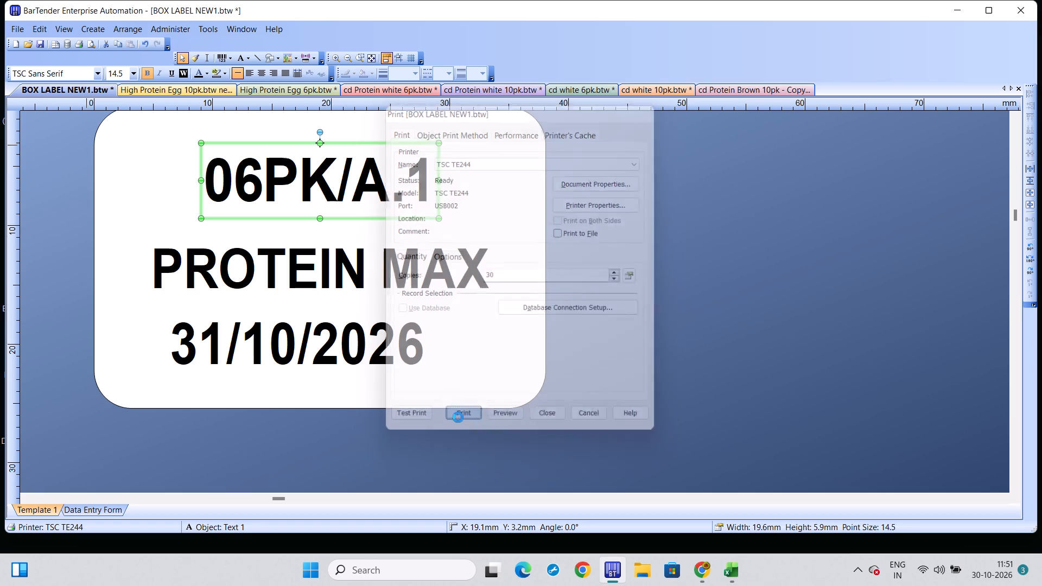
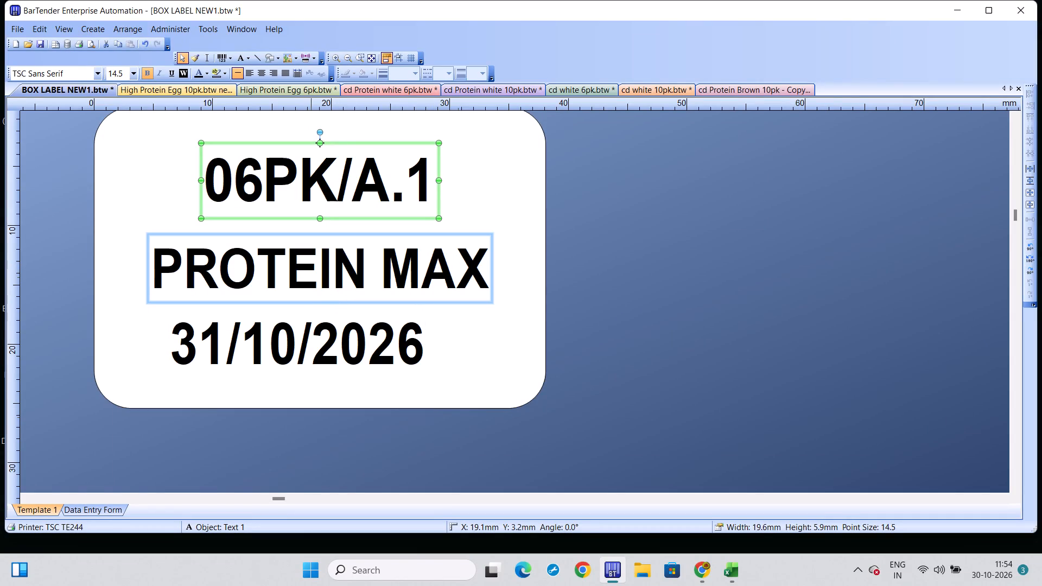
Change the pack size in the box label's top line to 30PK, keeping the /A.1 suffix.
left_click(266, 174)
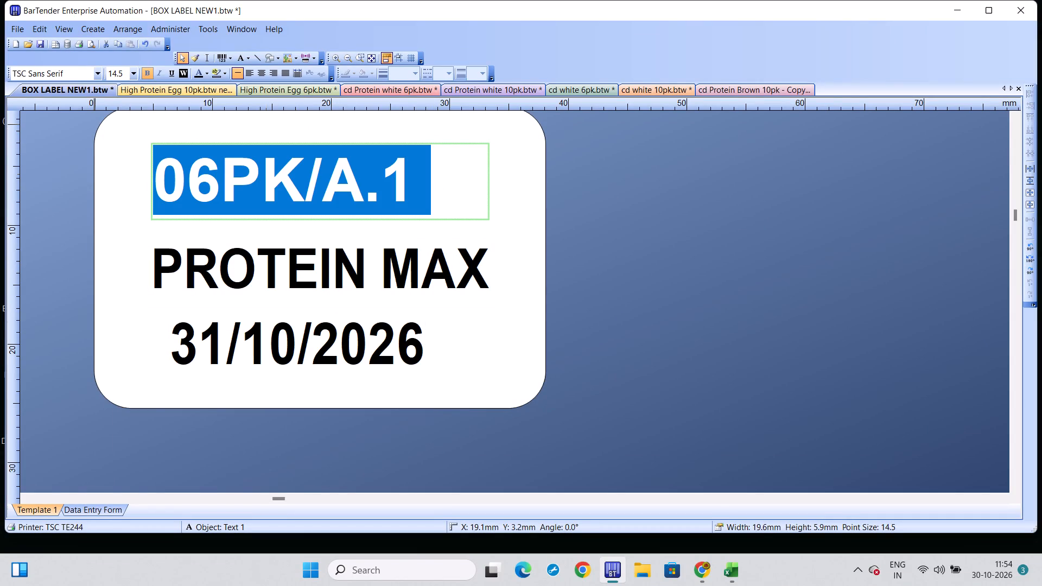
left_click(227, 158)
key("BackSpace")
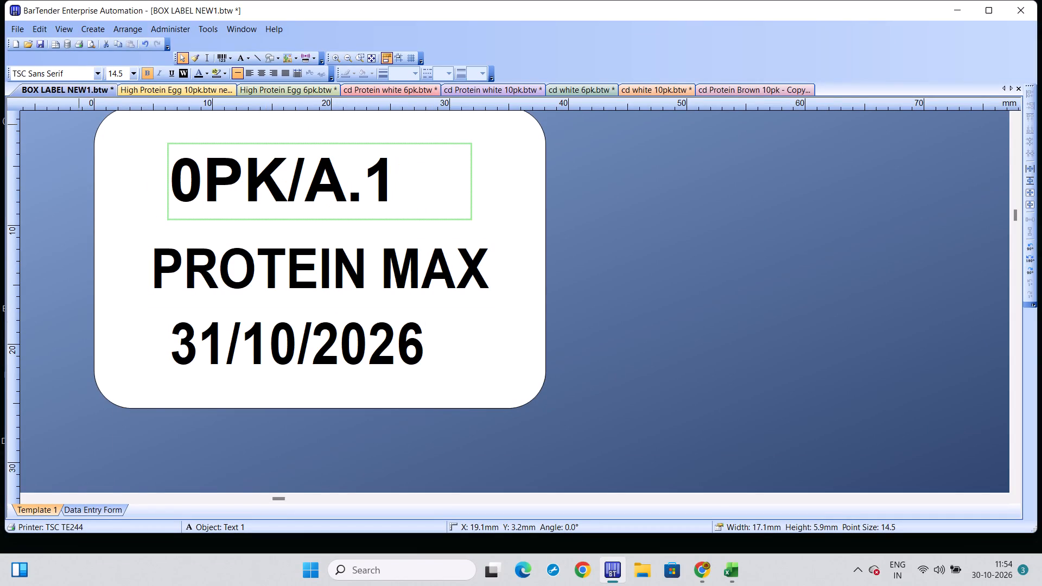
key("BackSpace")
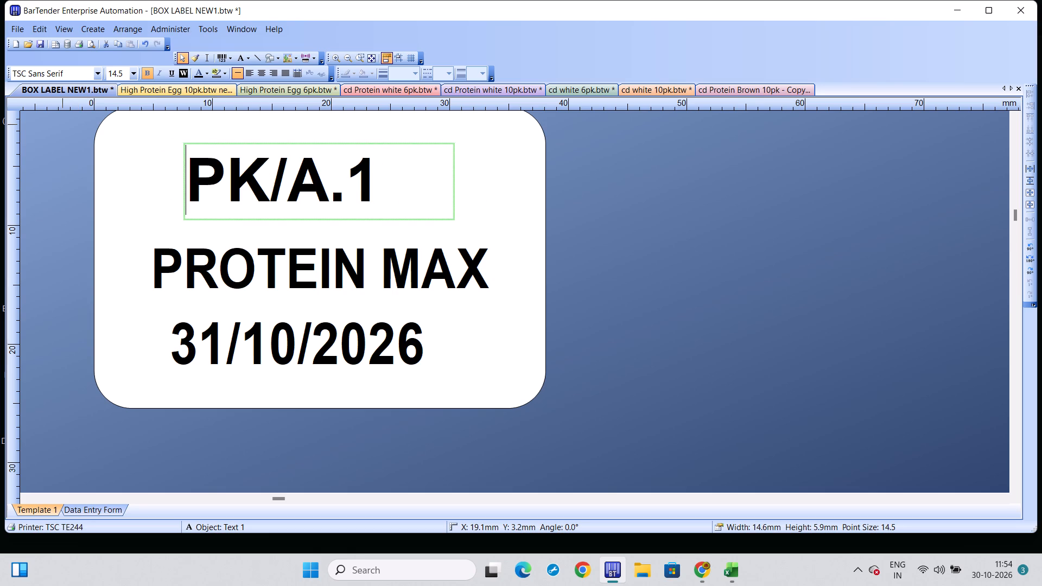
type("30")
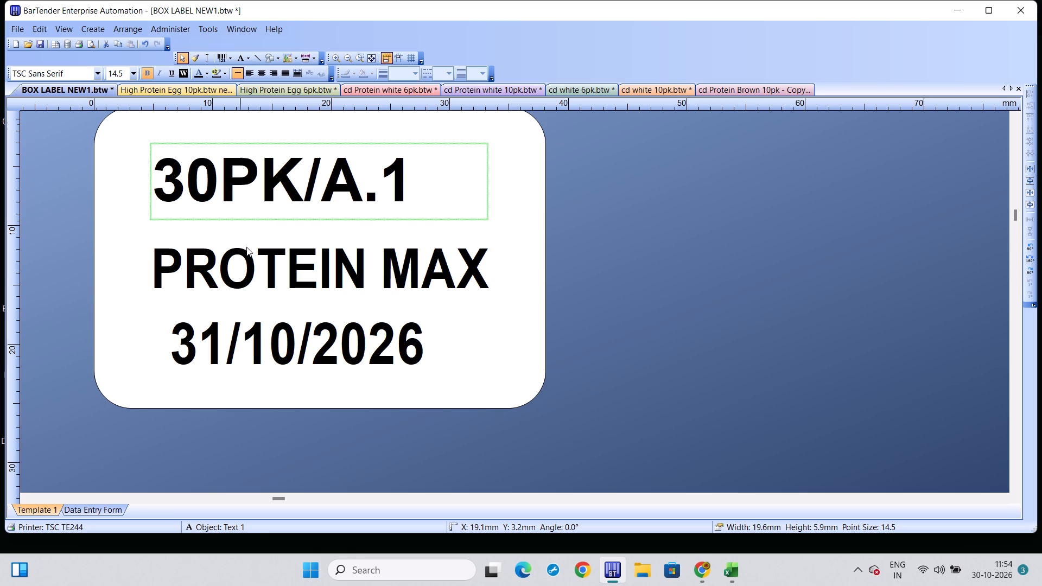
Change the date on the PROTEIN MAX box label to 30/10/2026.
left_click(220, 326)
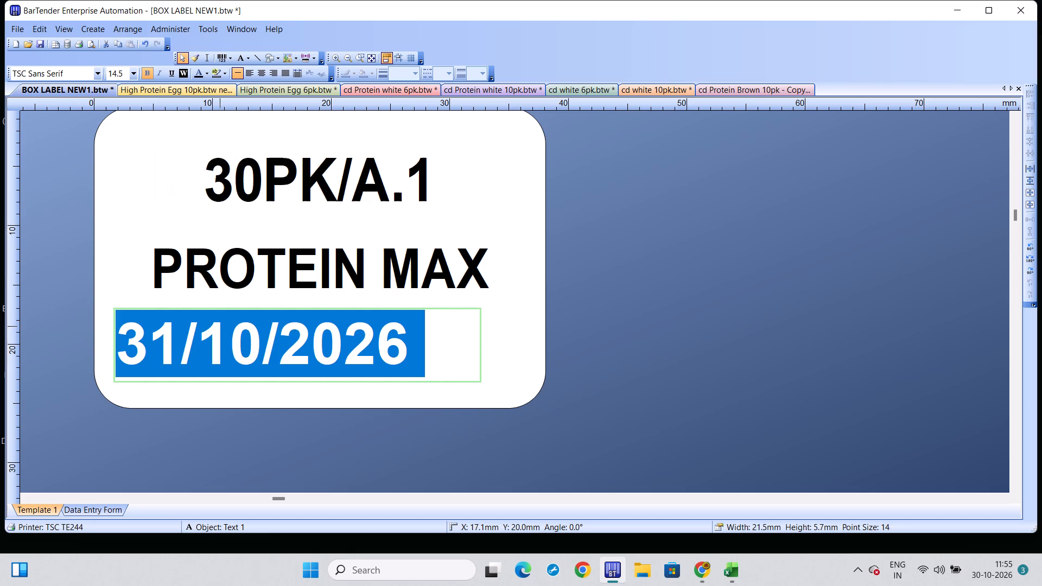
left_click(187, 325)
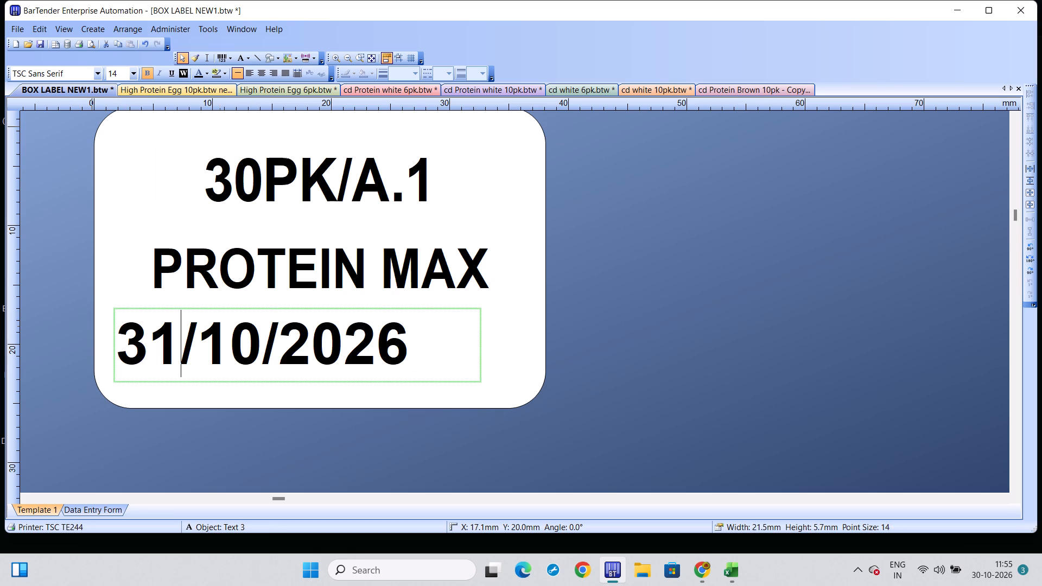
key("BackSpace")
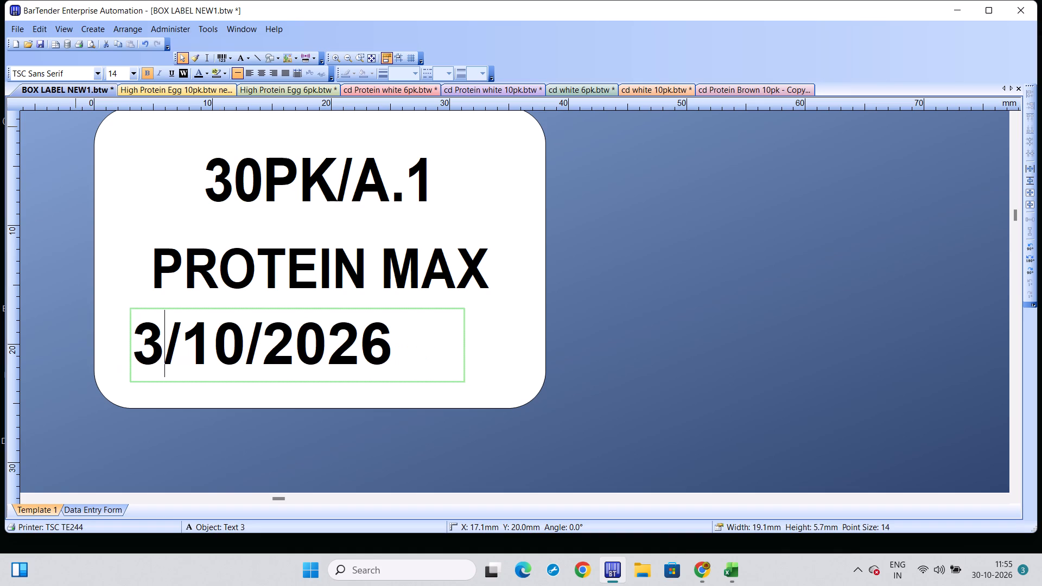
key("0")
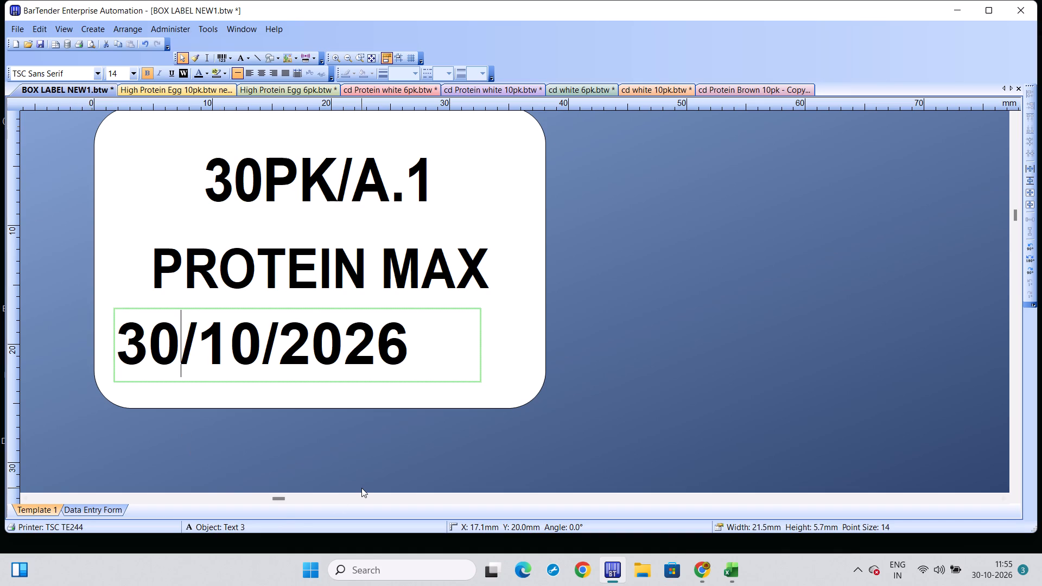
Print 8 copies of the 30PK/A.1 PROTEIN MAX box label on the TSC TE244.
key("ctrl+p")
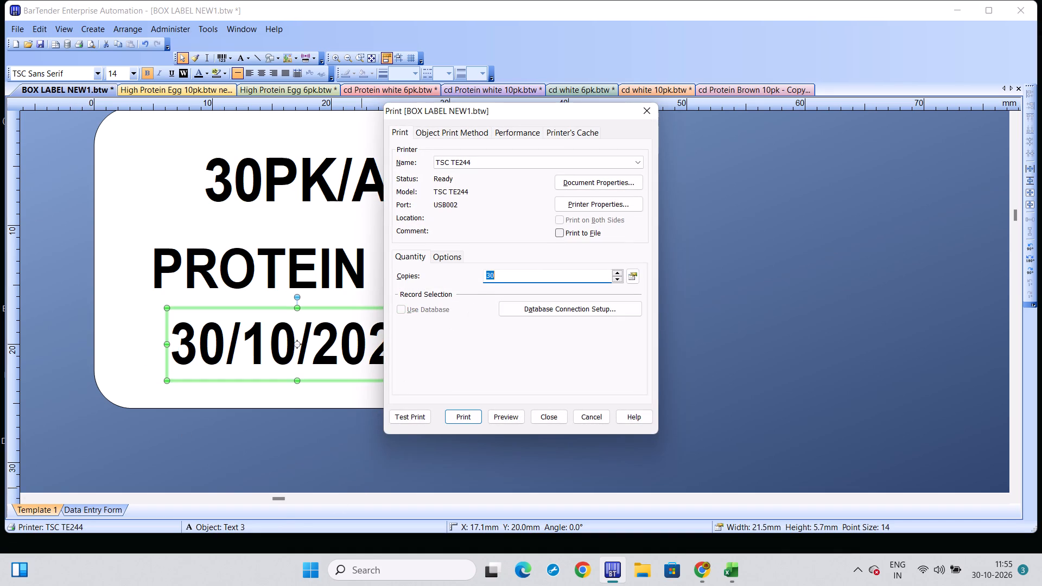
left_click(501, 271)
key("BackSpace")
key("BackSpace")
key("8")
key("Return")
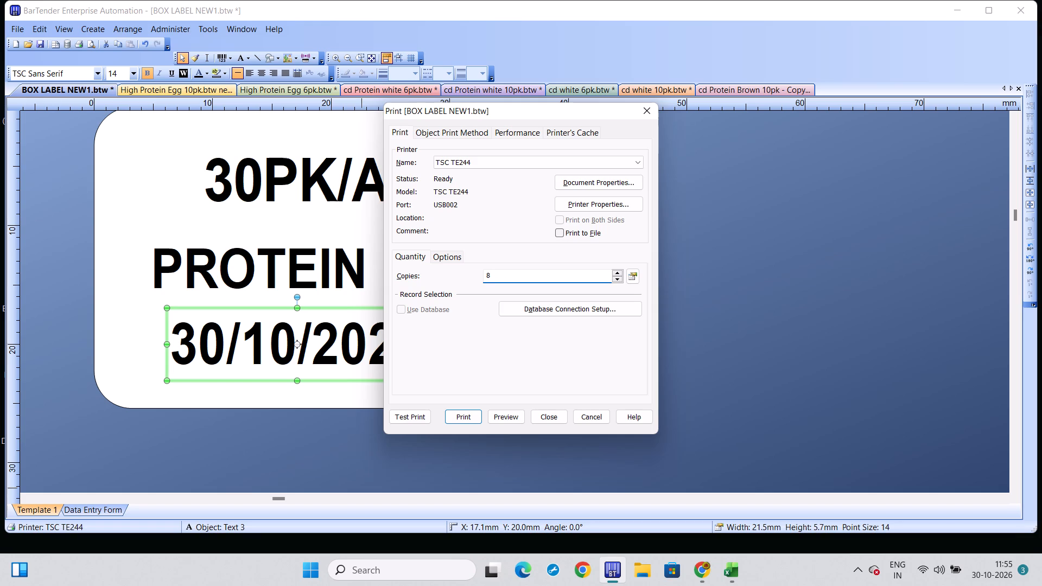